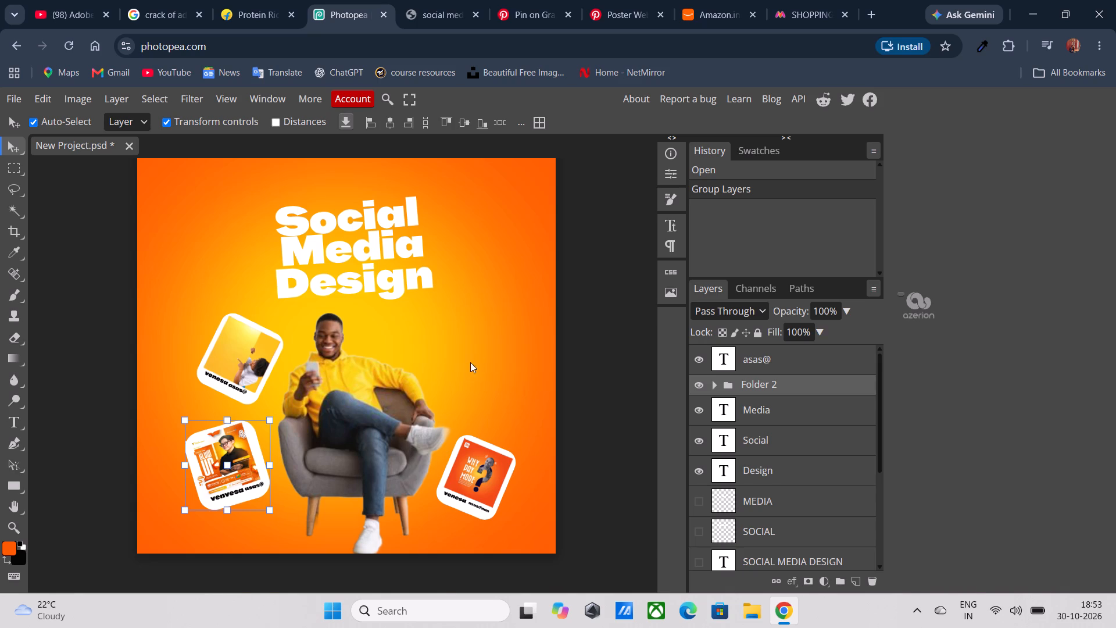
Duplicate the Folder 2 card group, scale the copy to about 96%, and place it beside the seated man's head, opposite the upper-left card.
left_click(721, 381)
key("ctrl+j")
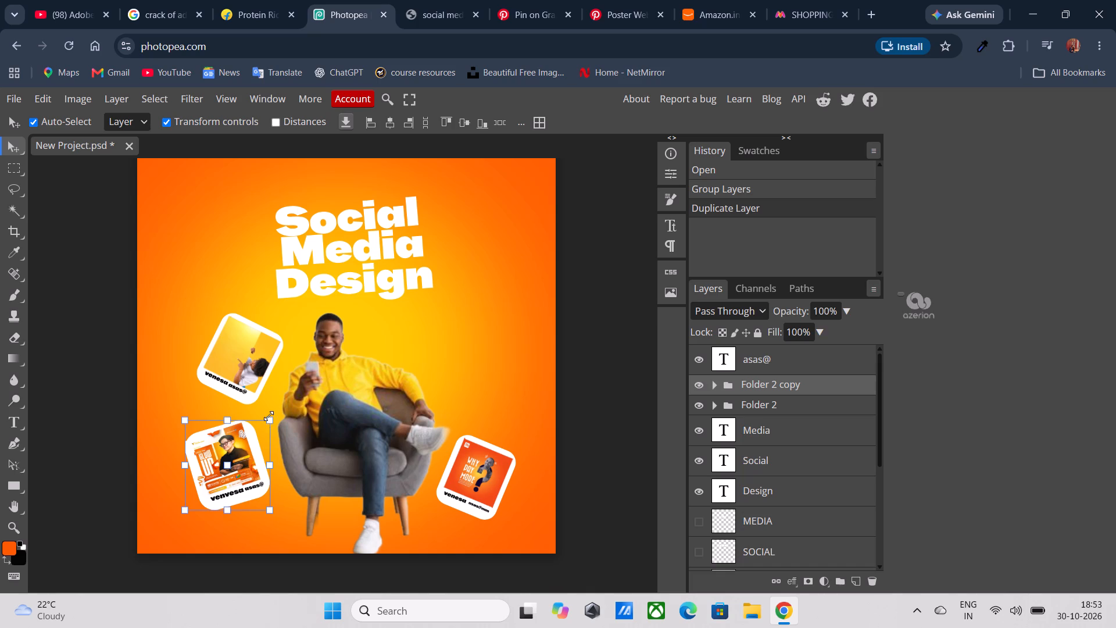
left_click_drag(270, 419, 267, 424)
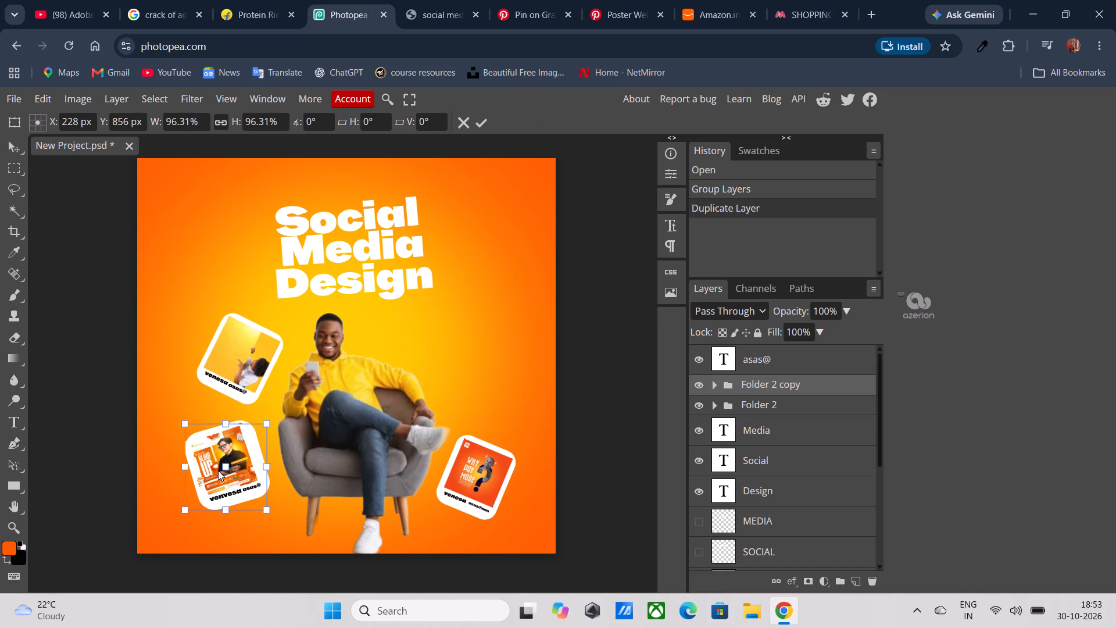
left_click_drag(218, 470, 455, 351)
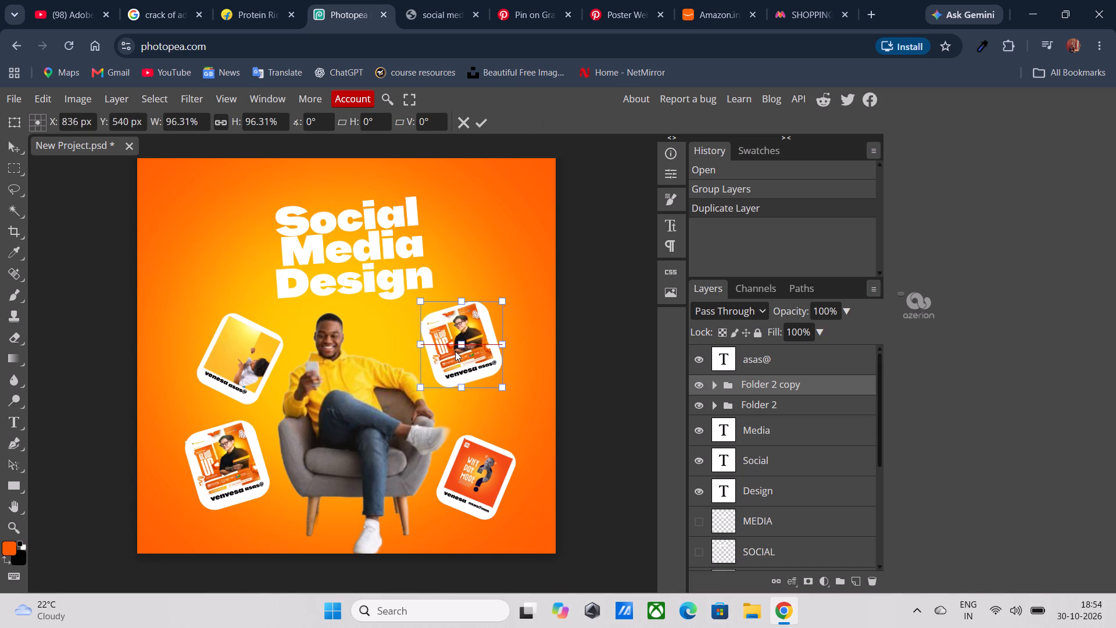
left_click_drag(455, 351, 457, 361)
left_click(478, 277)
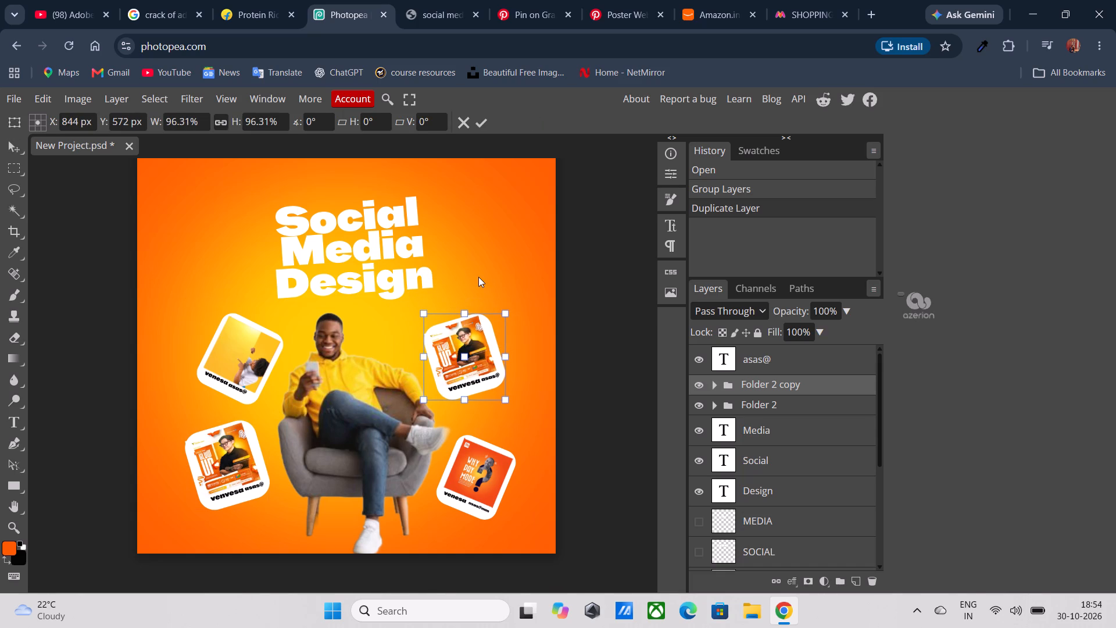
left_click(478, 124)
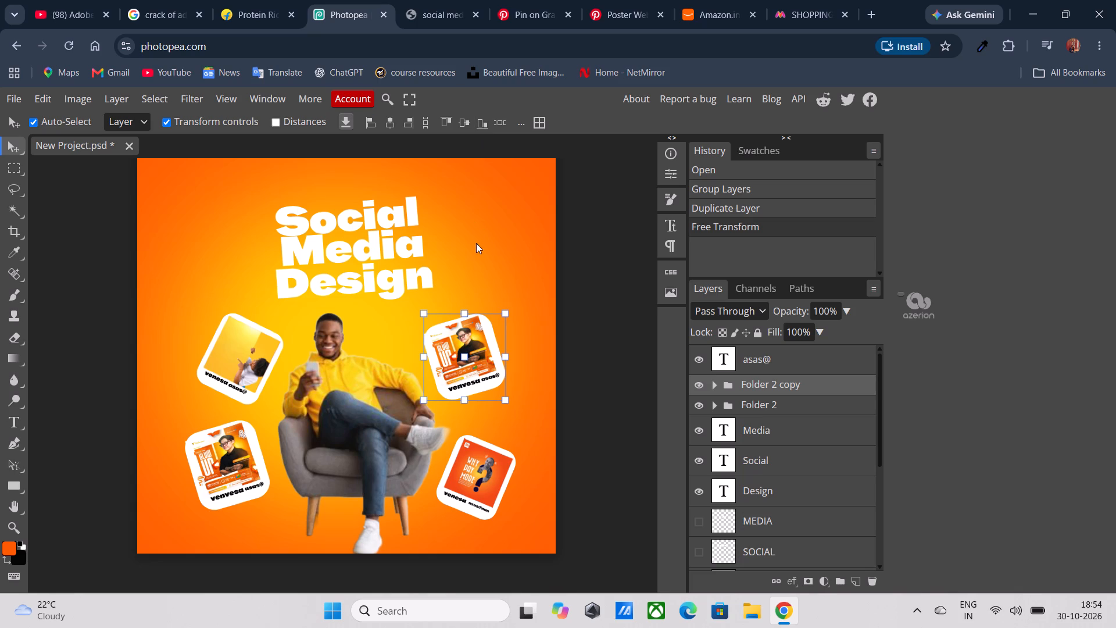
left_click(476, 243)
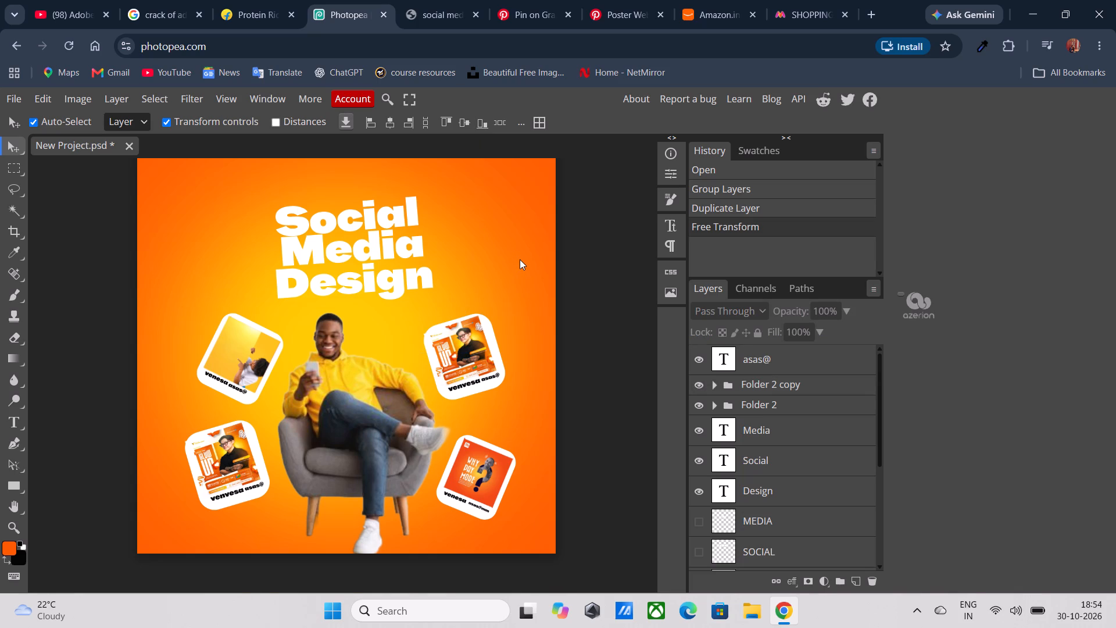
Scale the poster image (Layer 4) inside the duplicated card to about 92.6%.
left_click(454, 343)
left_click_drag(424, 314, 432, 318)
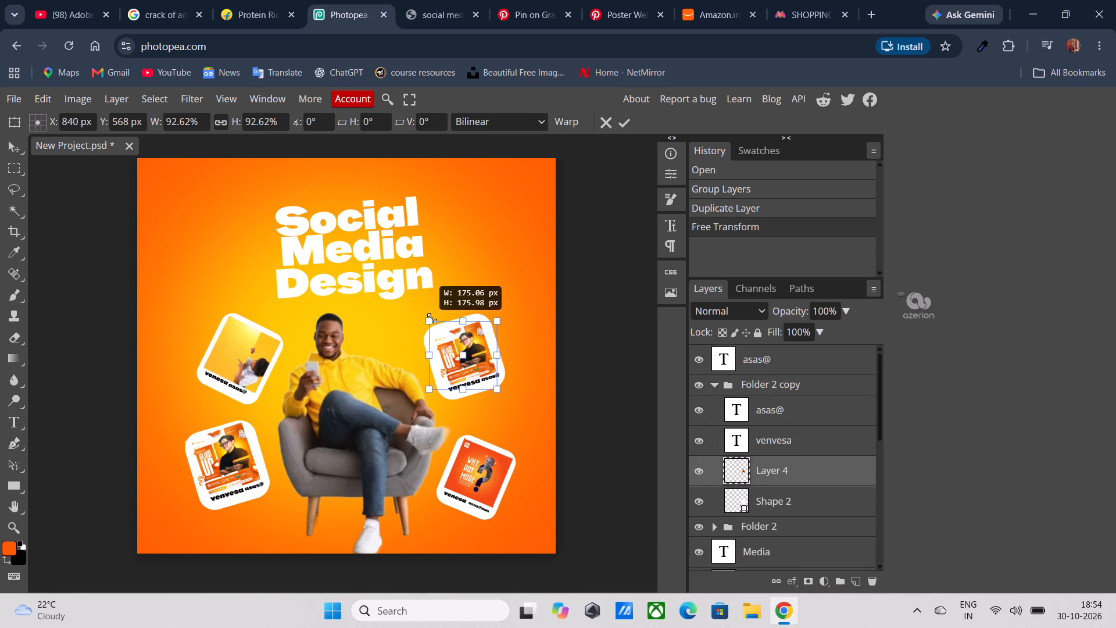
left_click(623, 129)
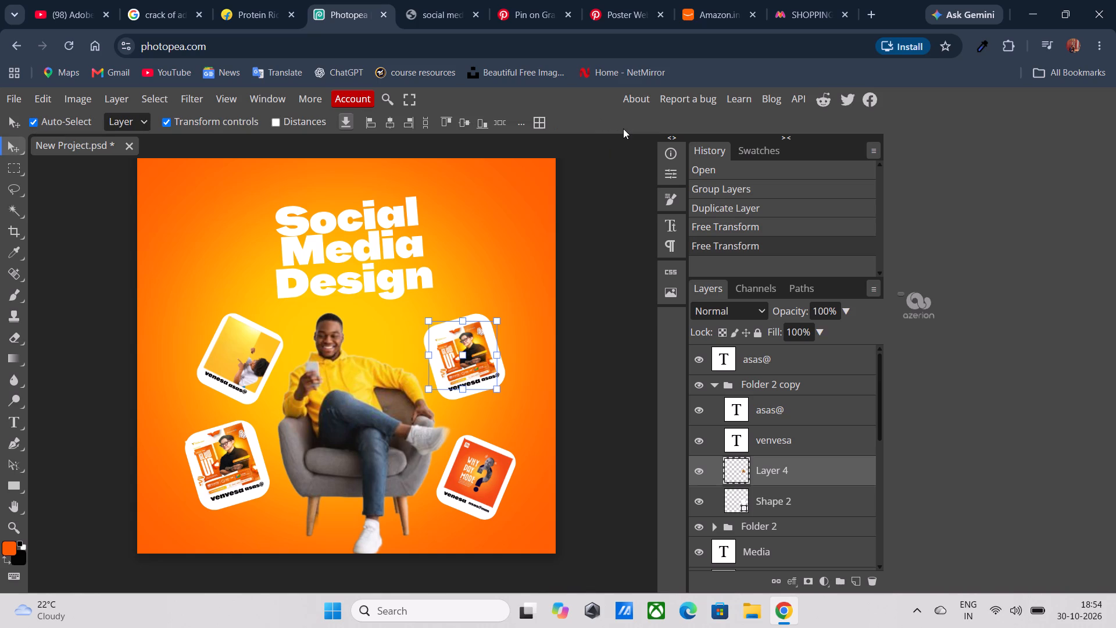
Scale the poster image (Layer 4) inside the original lower-left card to about 92.6%.
left_click(227, 439)
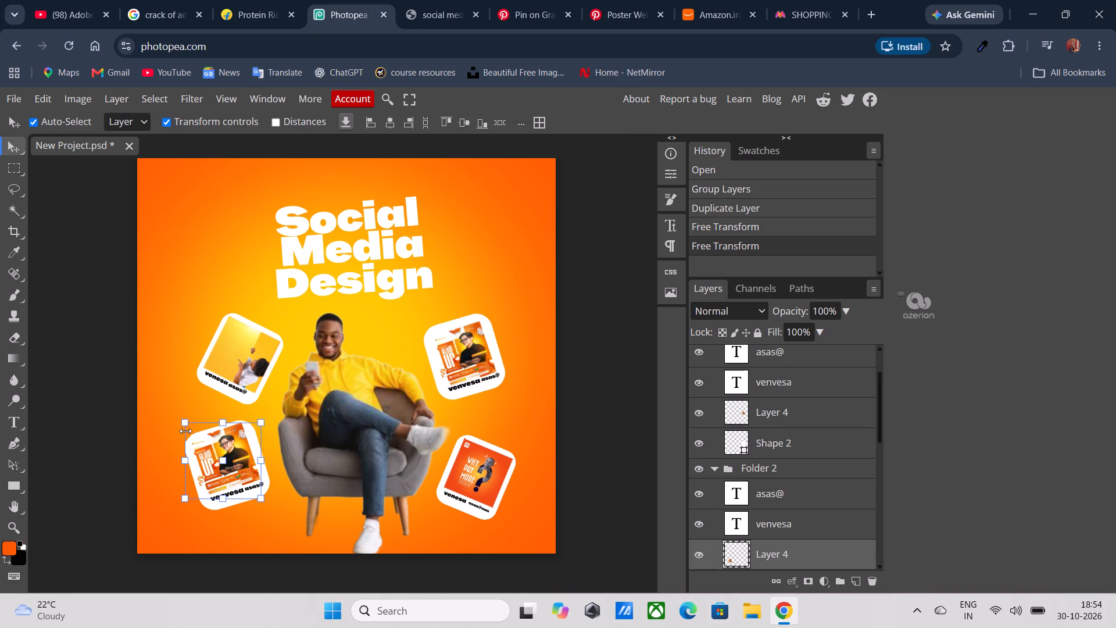
left_click_drag(185, 422, 192, 427)
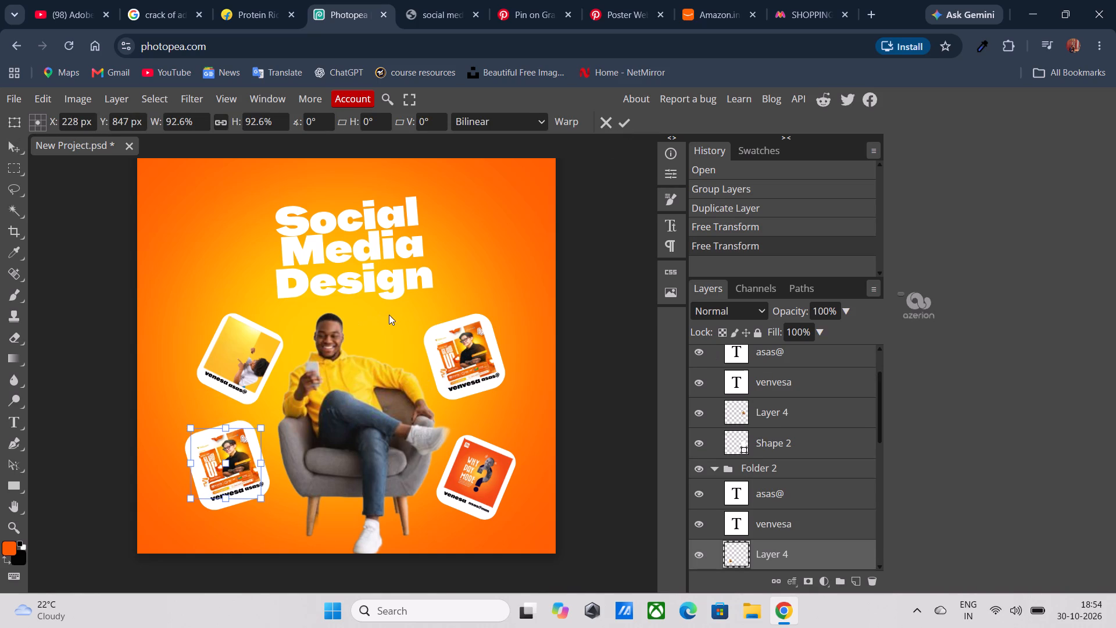
left_click(493, 255)
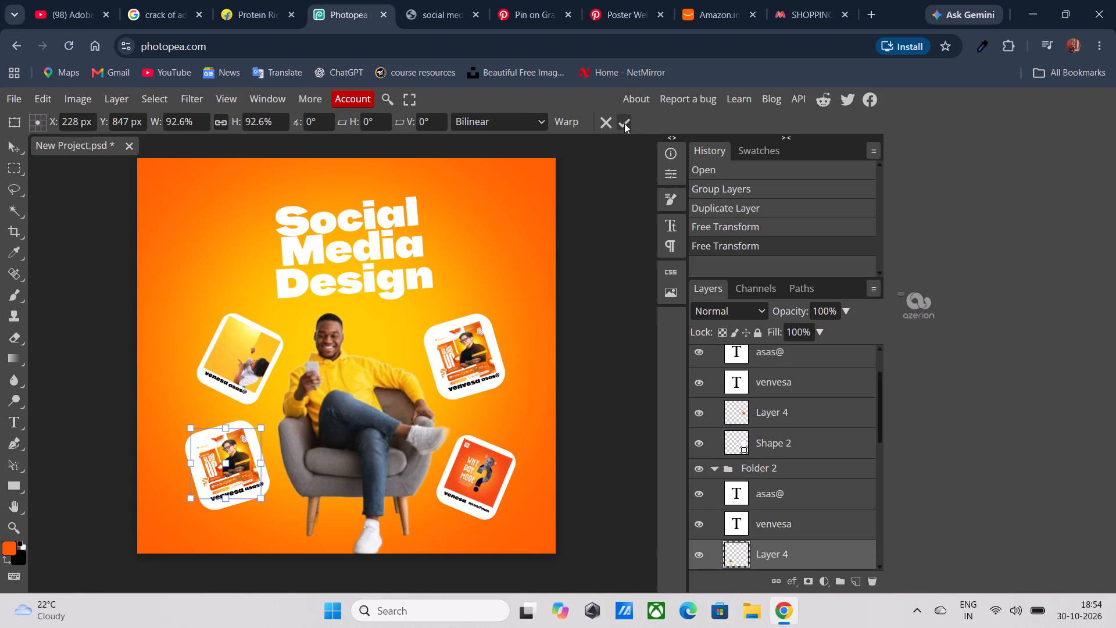
left_click(624, 123)
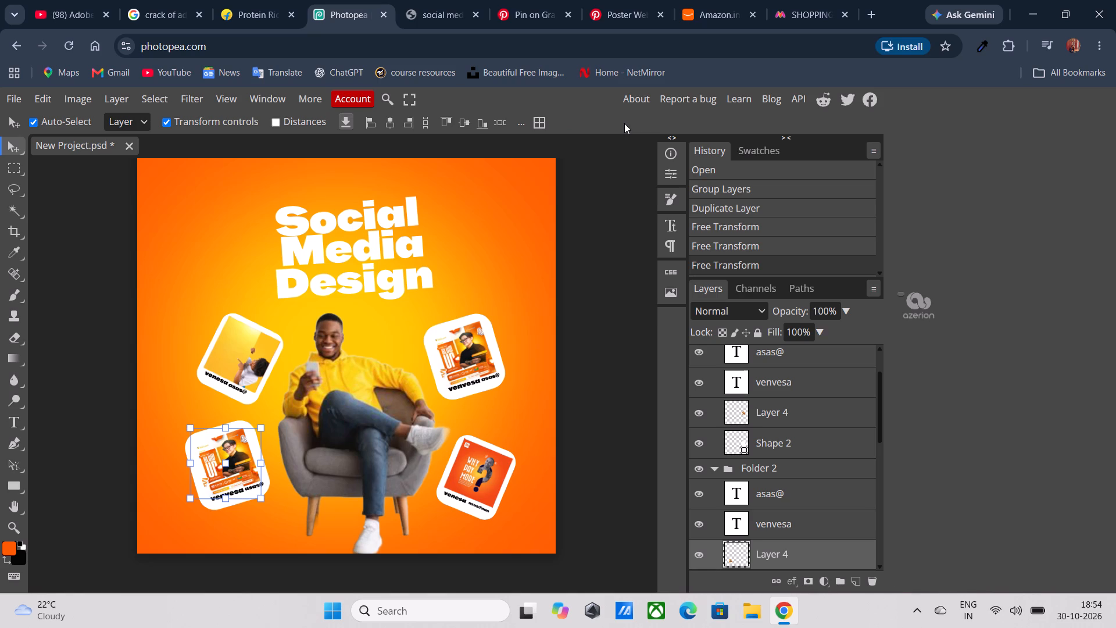
left_click(536, 216)
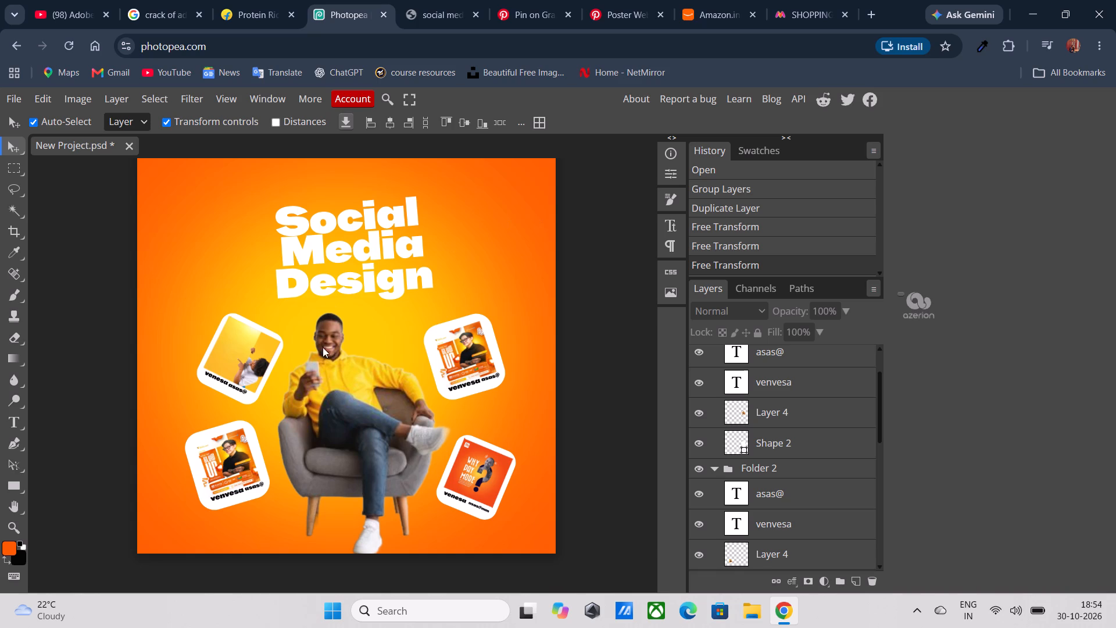
Nudge the poster images slightly within their white frames in the lower-left and upper-right cards.
left_click(234, 458)
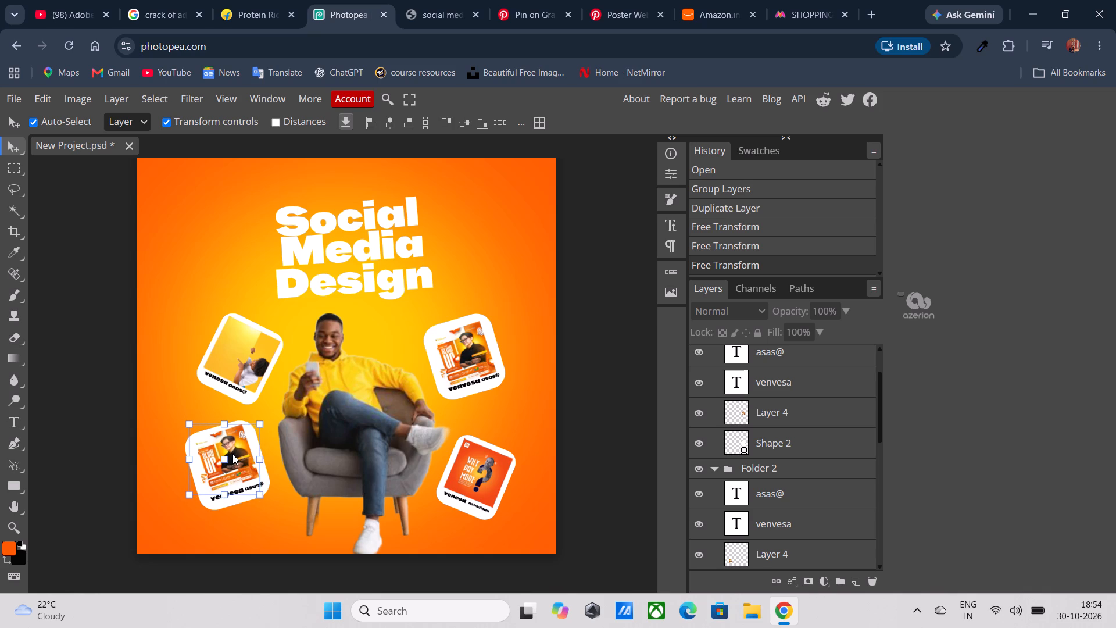
left_click(164, 358)
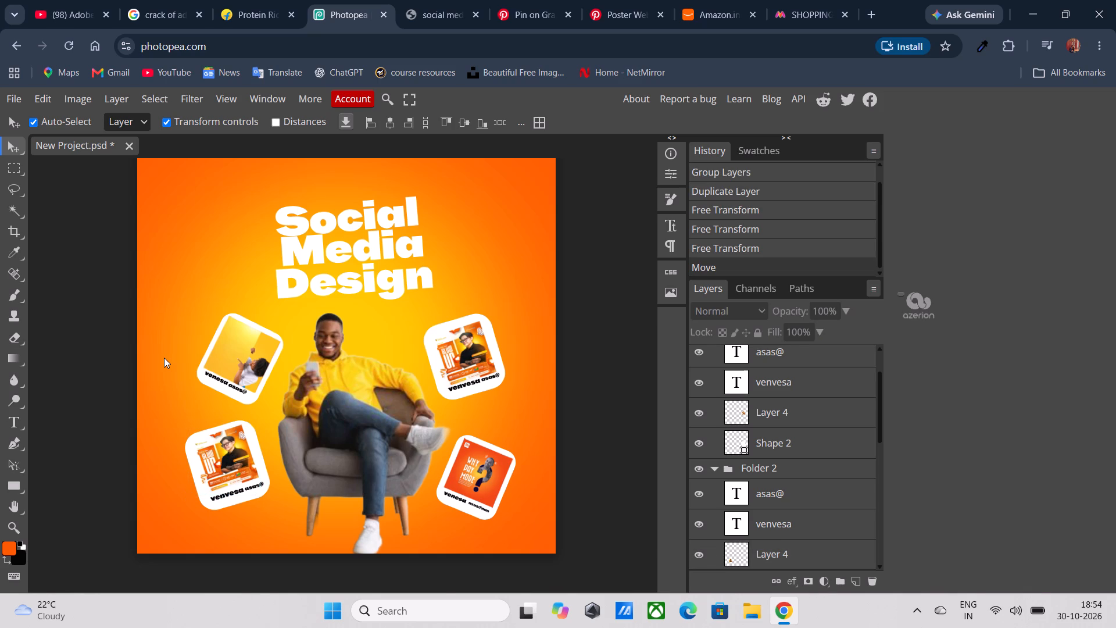
left_click(464, 348)
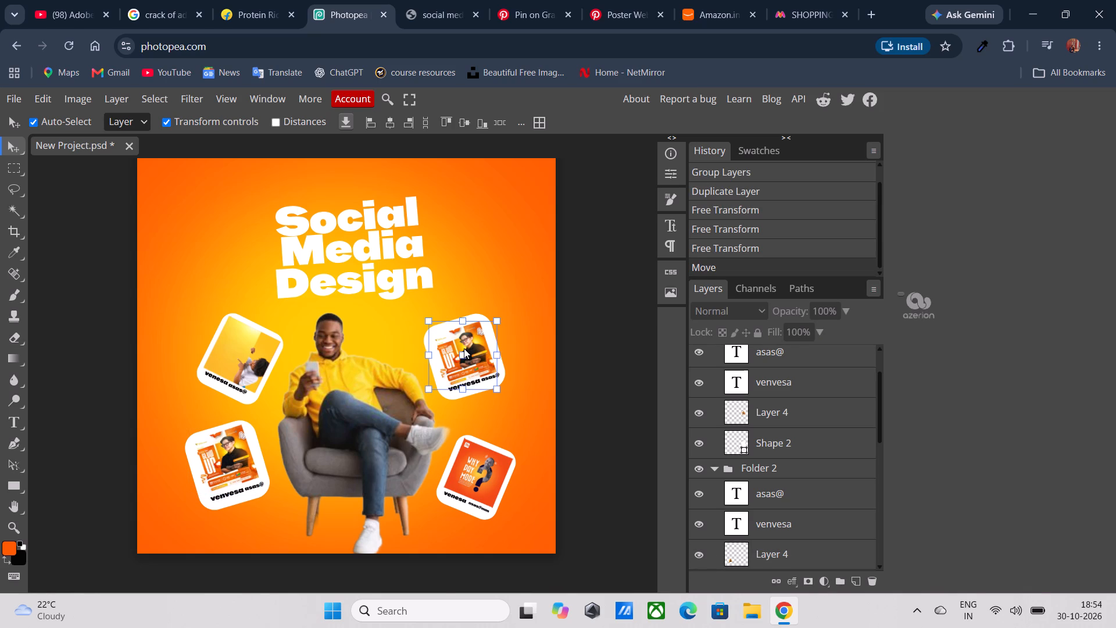
left_click(517, 204)
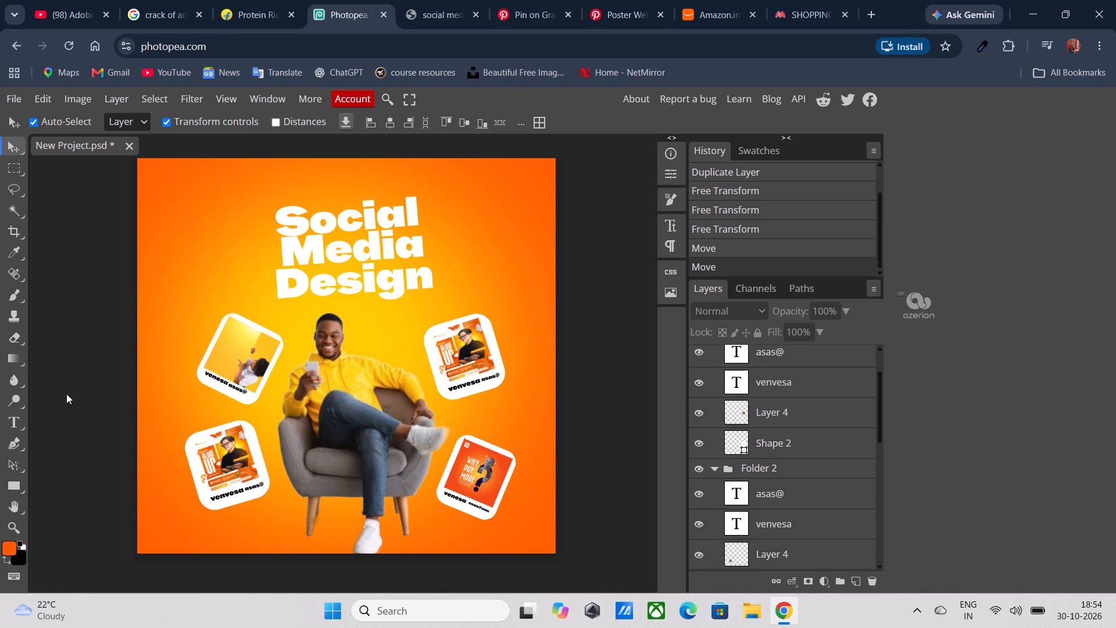
Check the reference design, and draw a white-filled rectangle in the lower-right corner of the canvas.
left_click(440, 0)
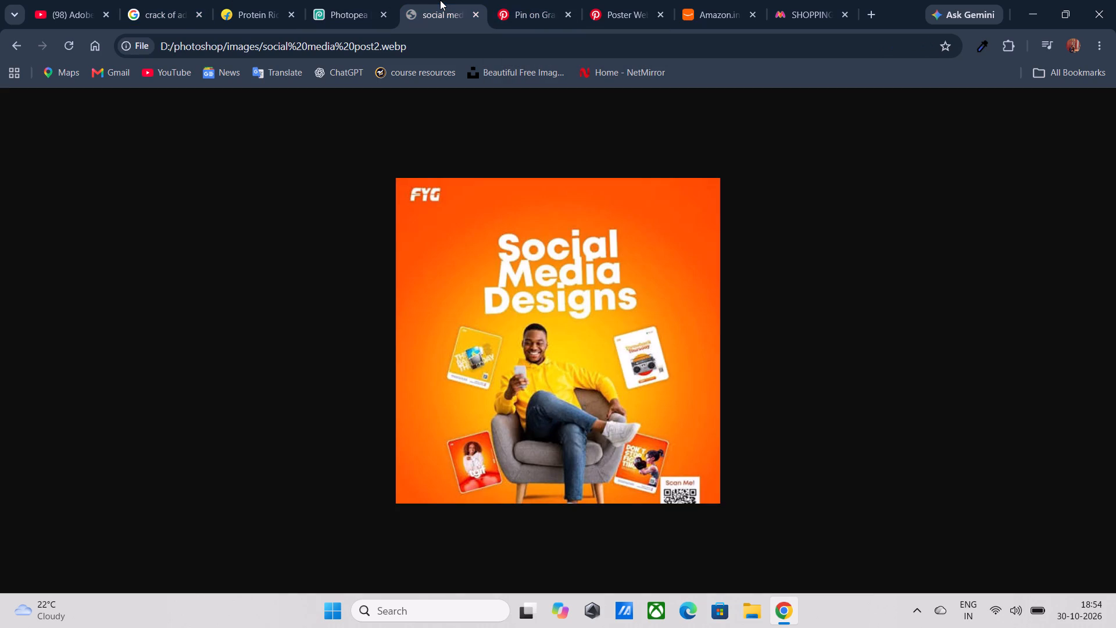
left_click(345, 0)
left_click(16, 487)
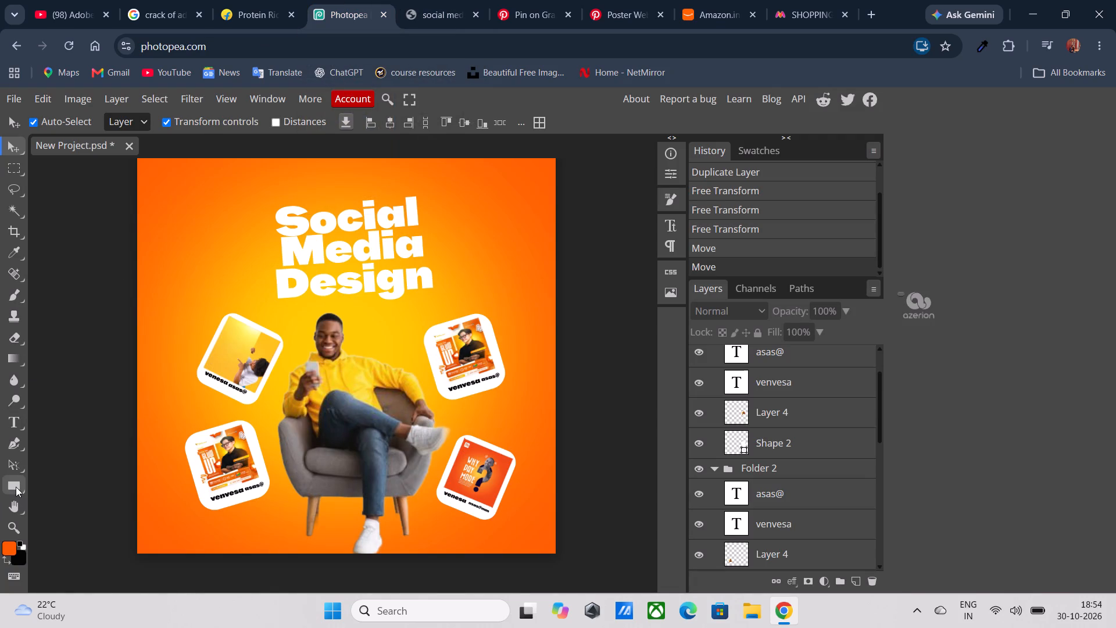
left_click_drag(505, 502, 563, 556)
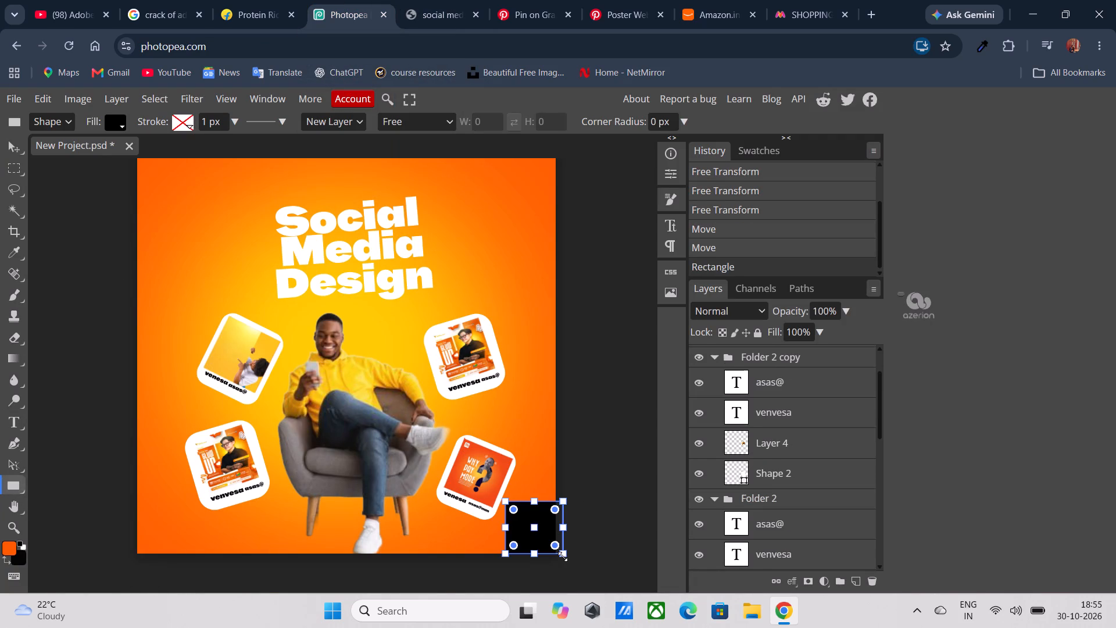
left_click(118, 120)
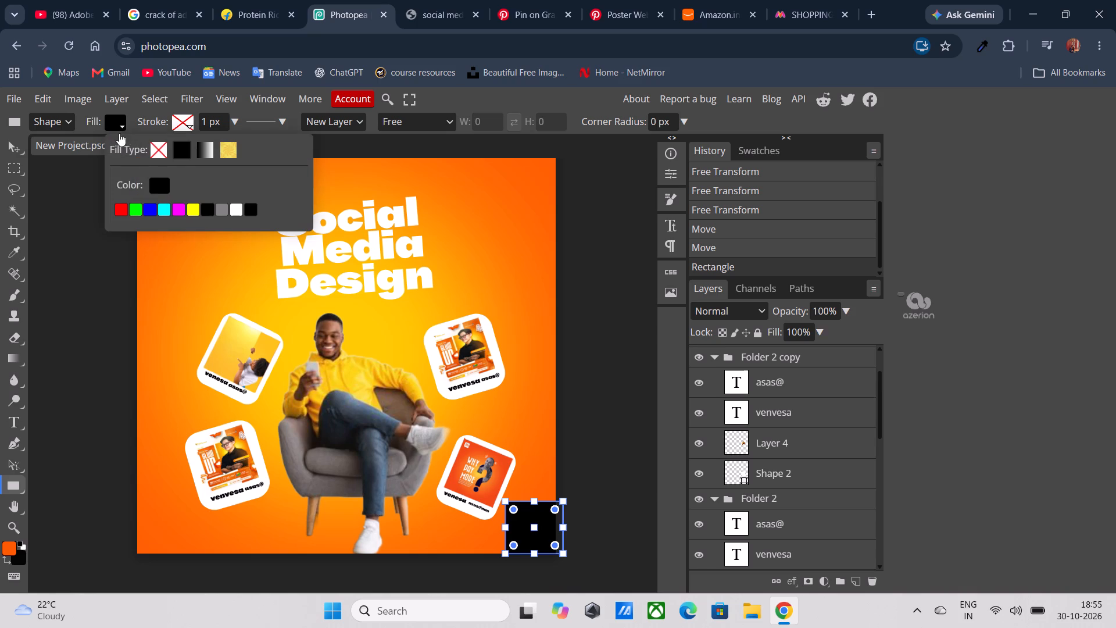
left_click(231, 215)
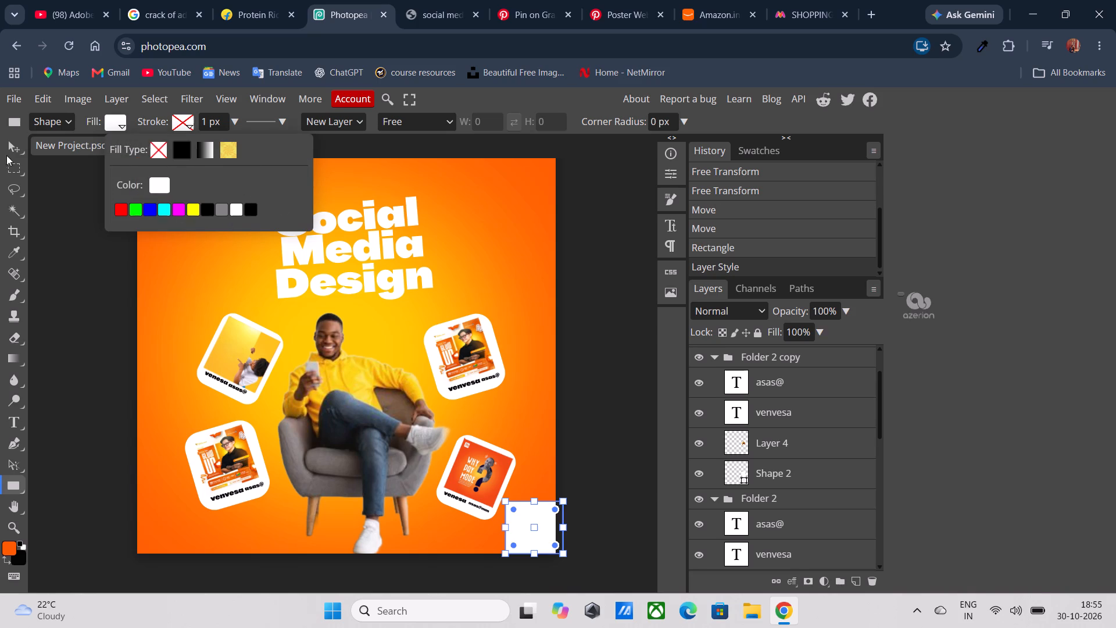
Move the white rectangle slightly inward from the canvas's right edge, letting its base overhang the bottom edge.
key("v")
left_click(527, 518)
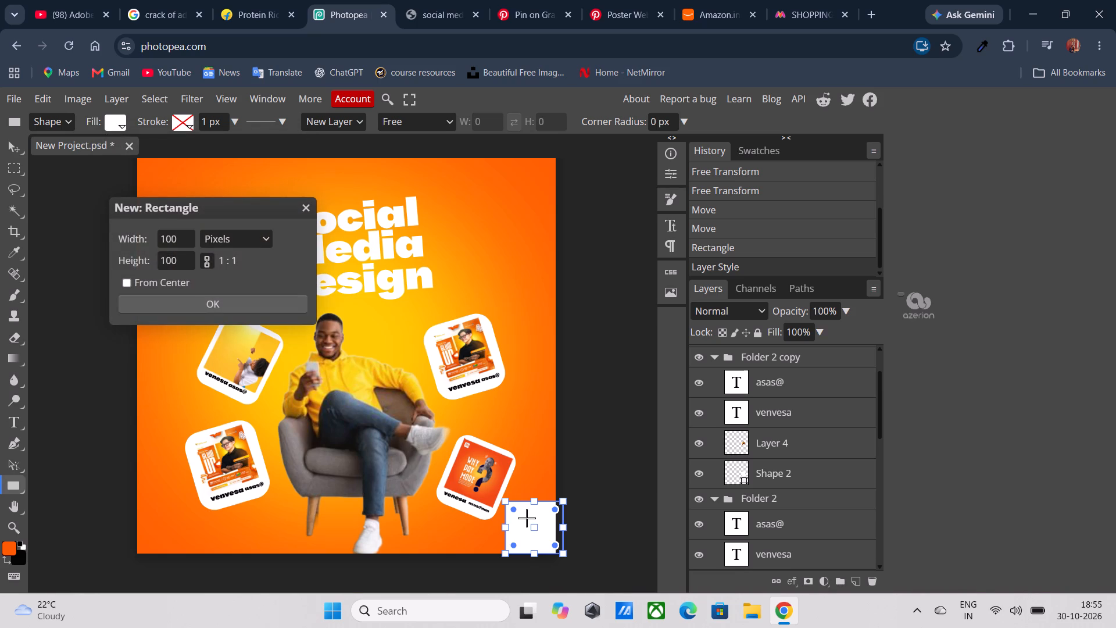
key("v")
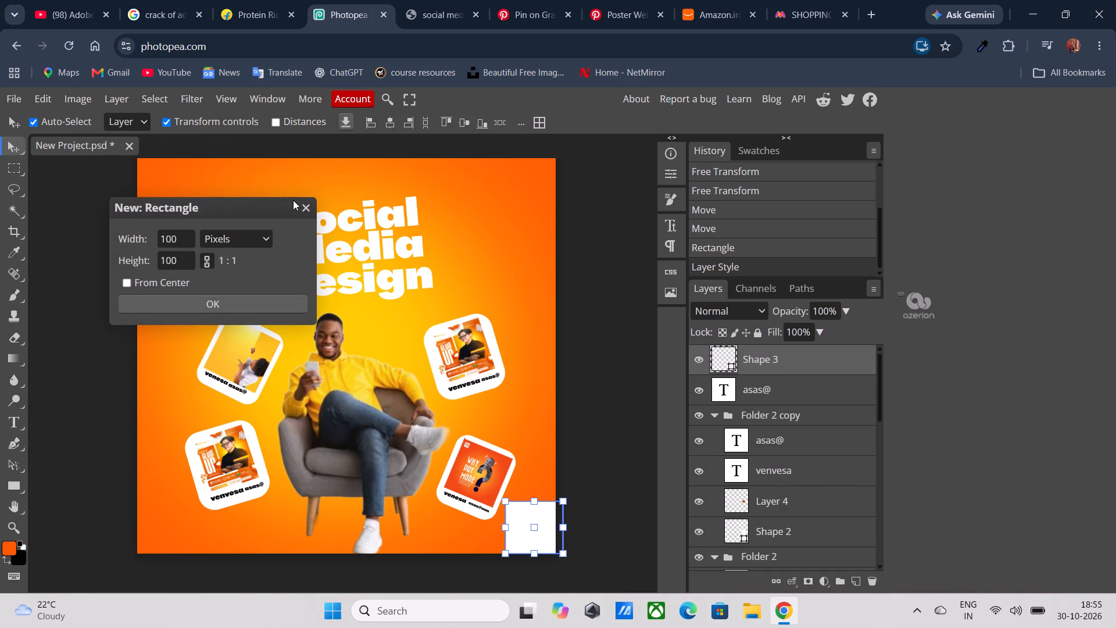
left_click(306, 204)
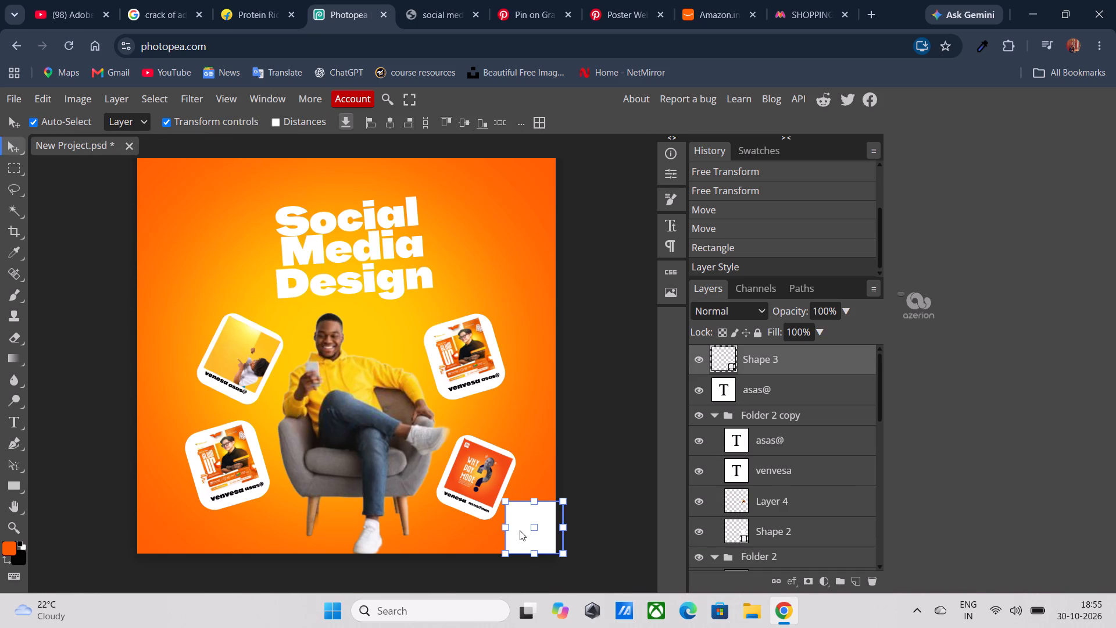
left_click_drag(520, 530, 507, 535)
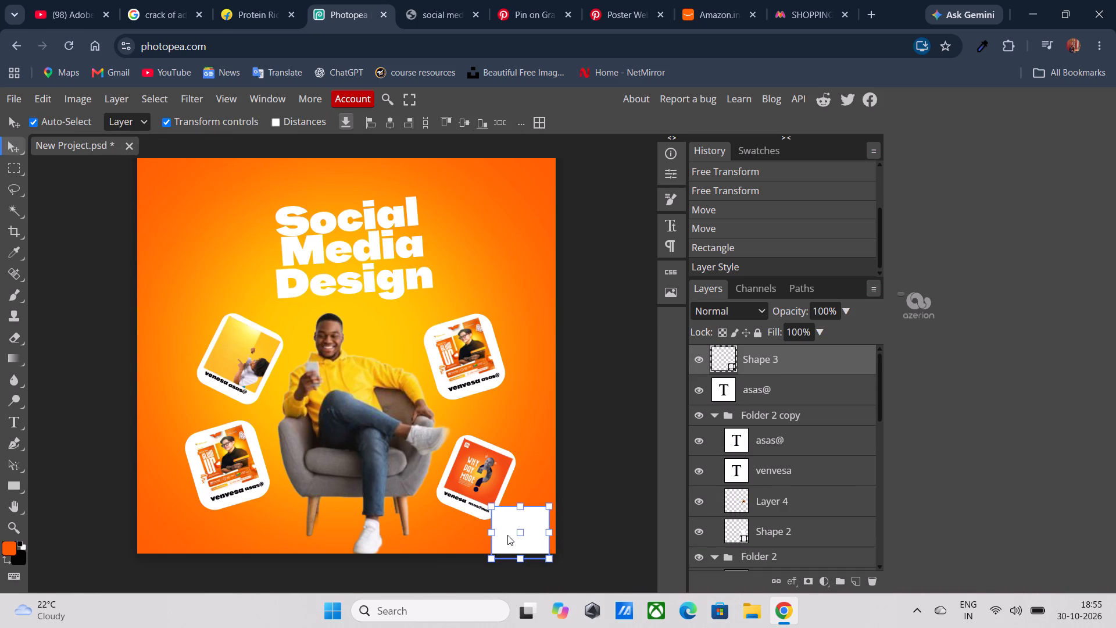
left_click_drag(507, 535, 505, 537)
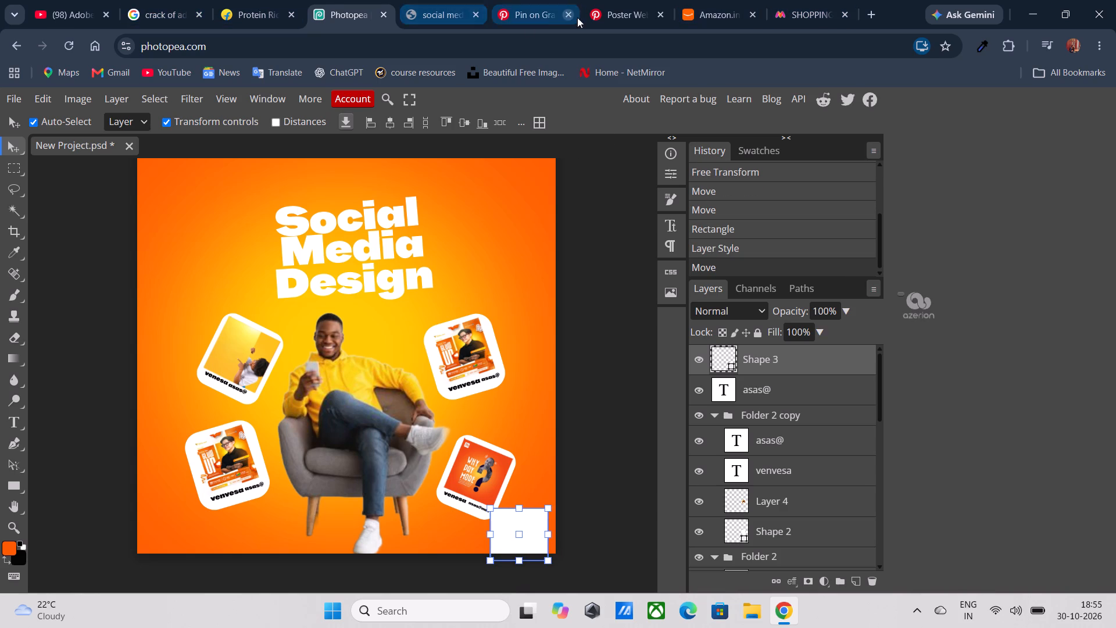
Switch to Pinterest, search for "QR code", and copy the image from the "Custom QR code" pin.
left_click(535, 14)
left_click(389, 122)
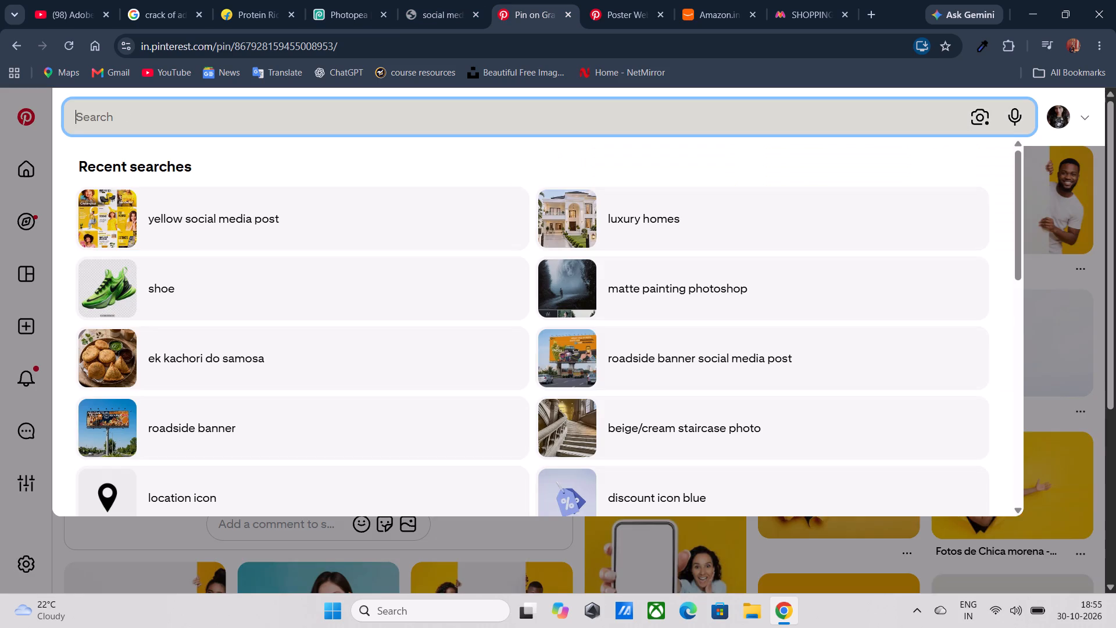
type("QR code")
key("Return")
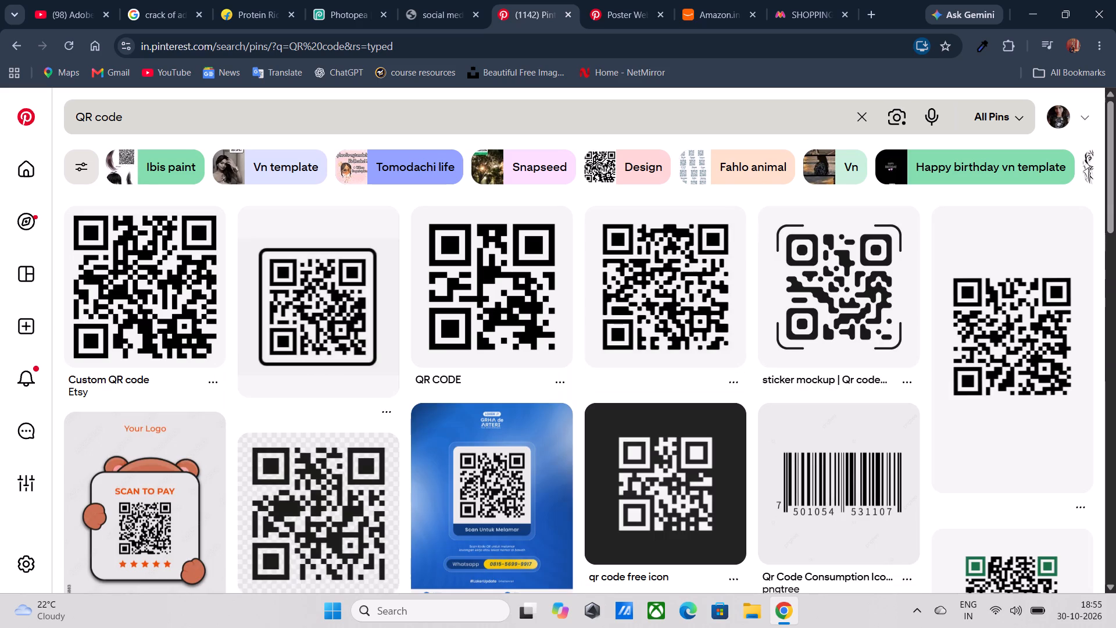
left_click(442, 3)
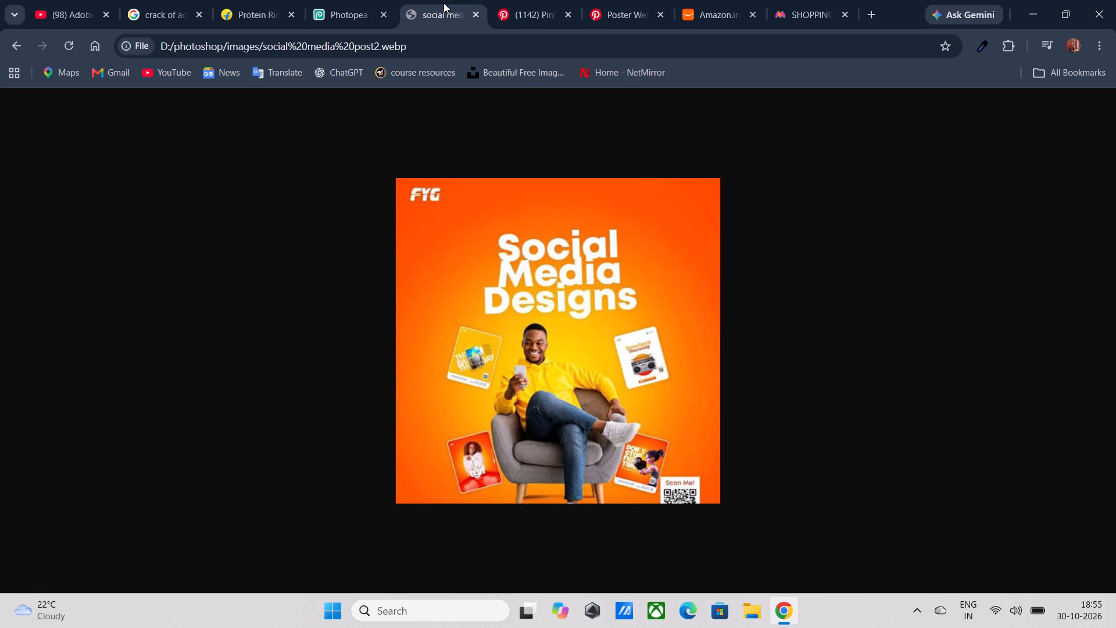
left_click(532, 0)
left_click(162, 205)
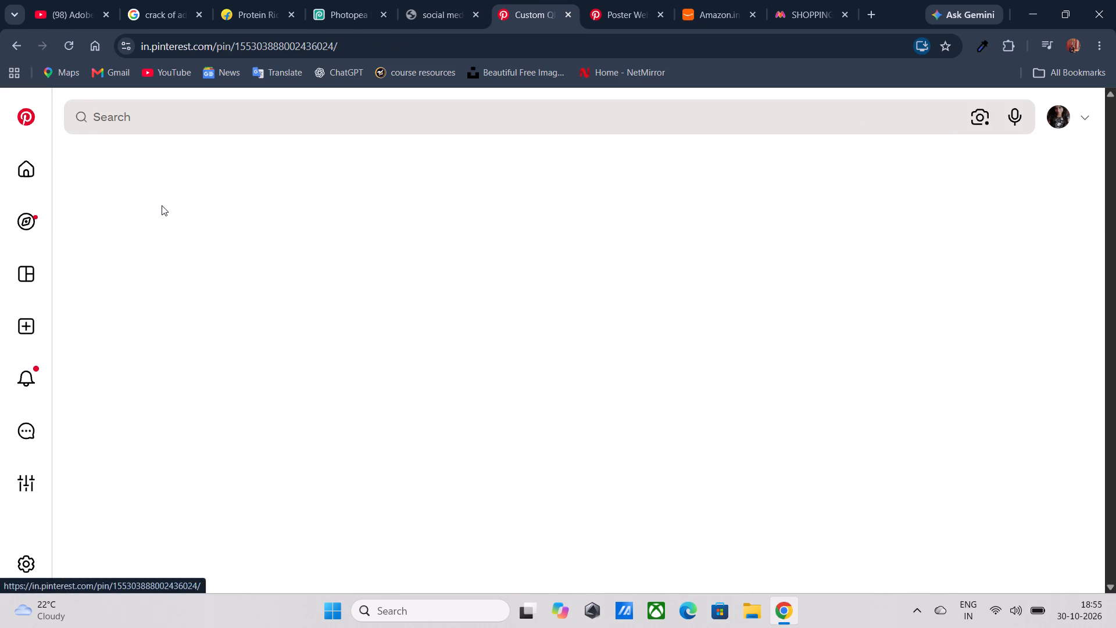
right_click(282, 286)
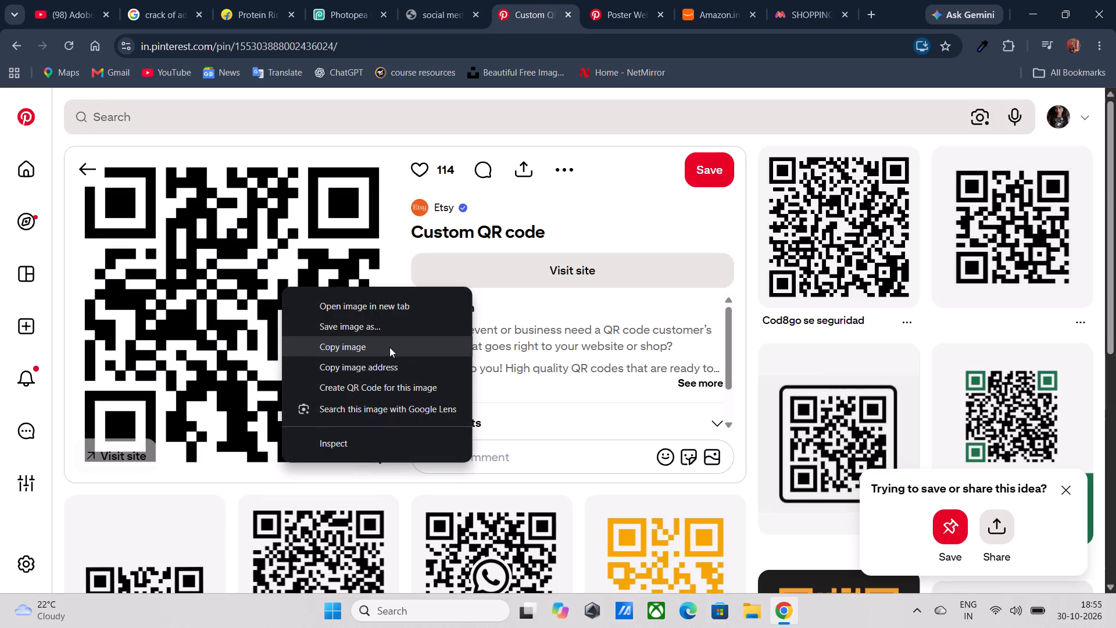
left_click(389, 347)
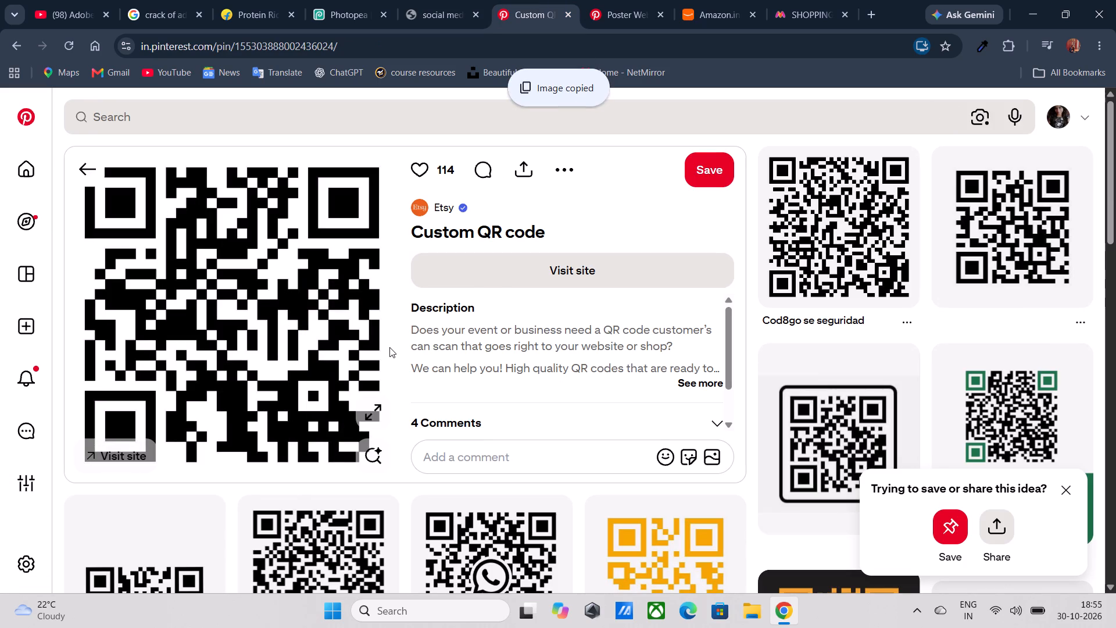
Return to Photopea and scale the white rectangle in the poster's lower-right corner down proportionally to 91.5%.
scroll(406, 344, "right", 9)
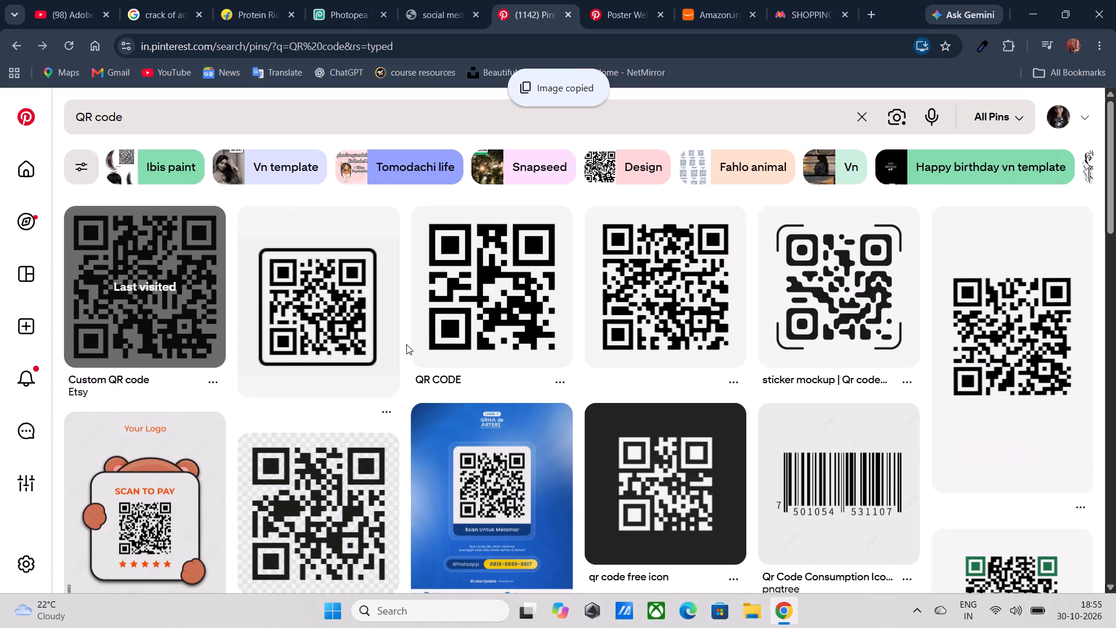
left_click(441, 0)
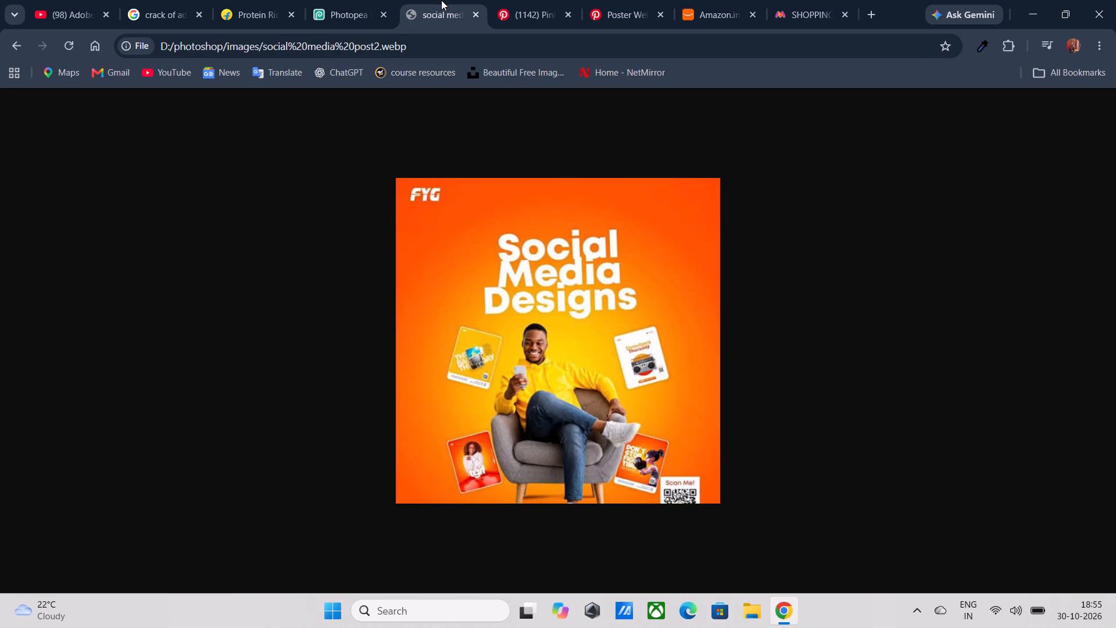
left_click(370, 0)
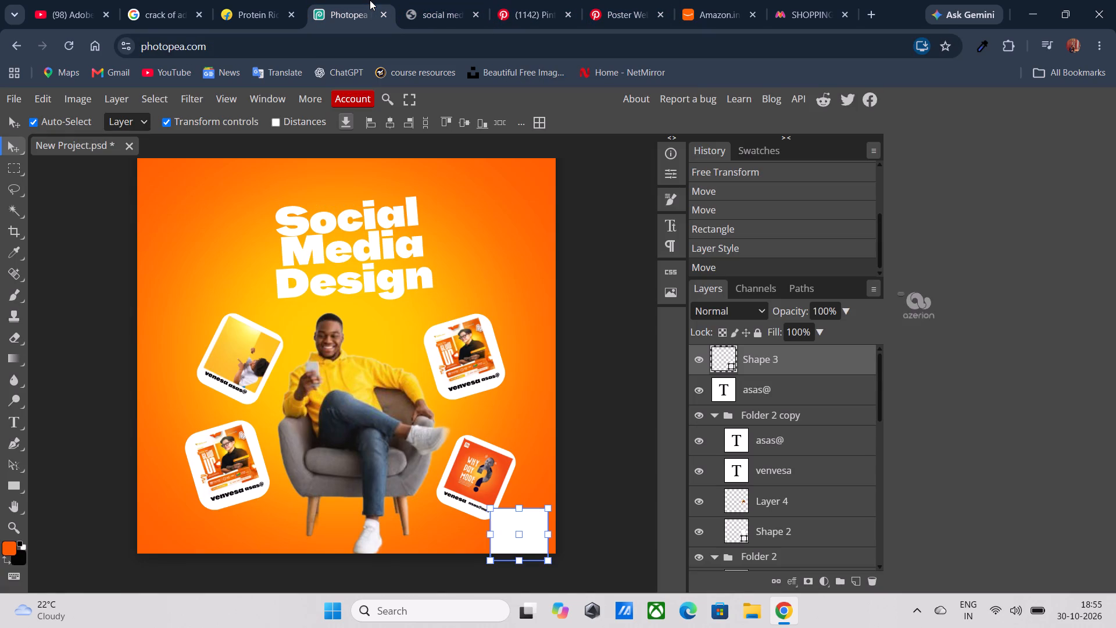
left_click(201, 297)
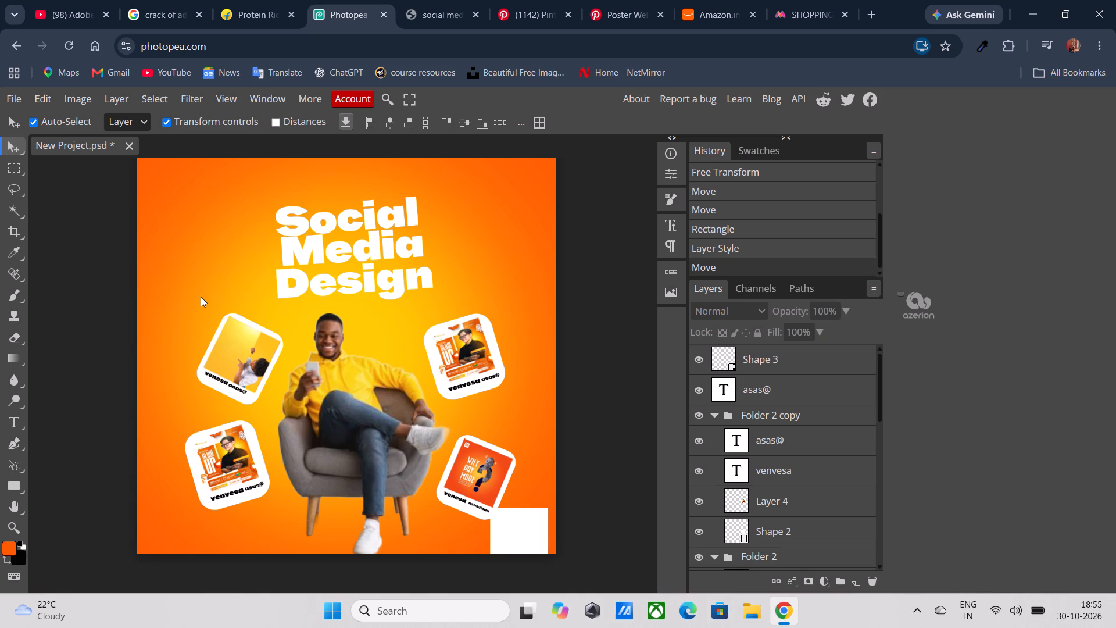
left_click(515, 529)
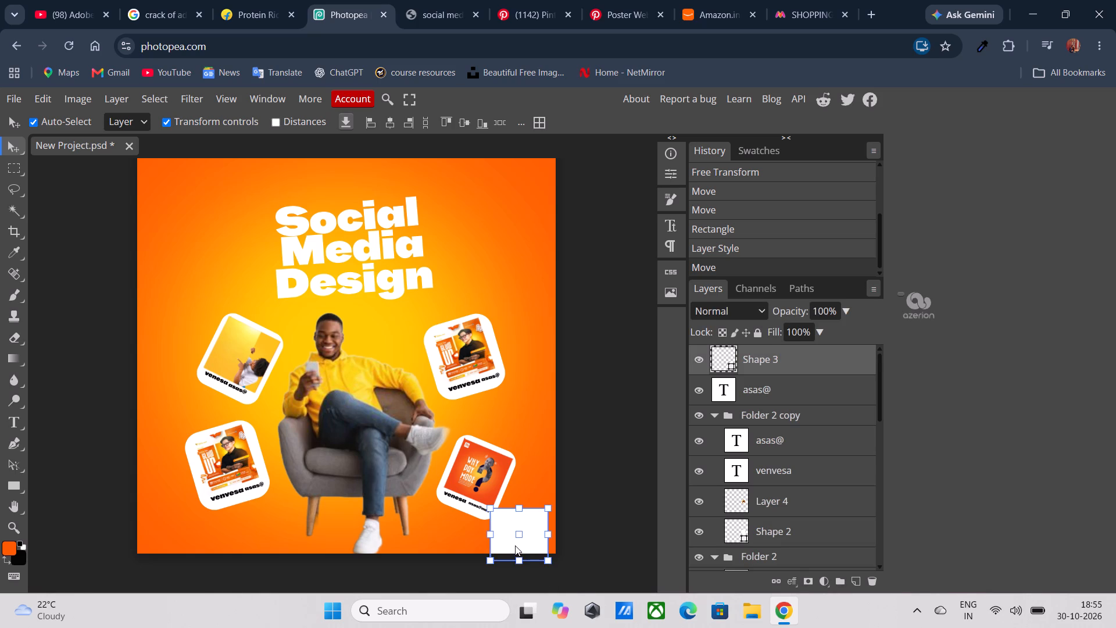
left_click(911, 306)
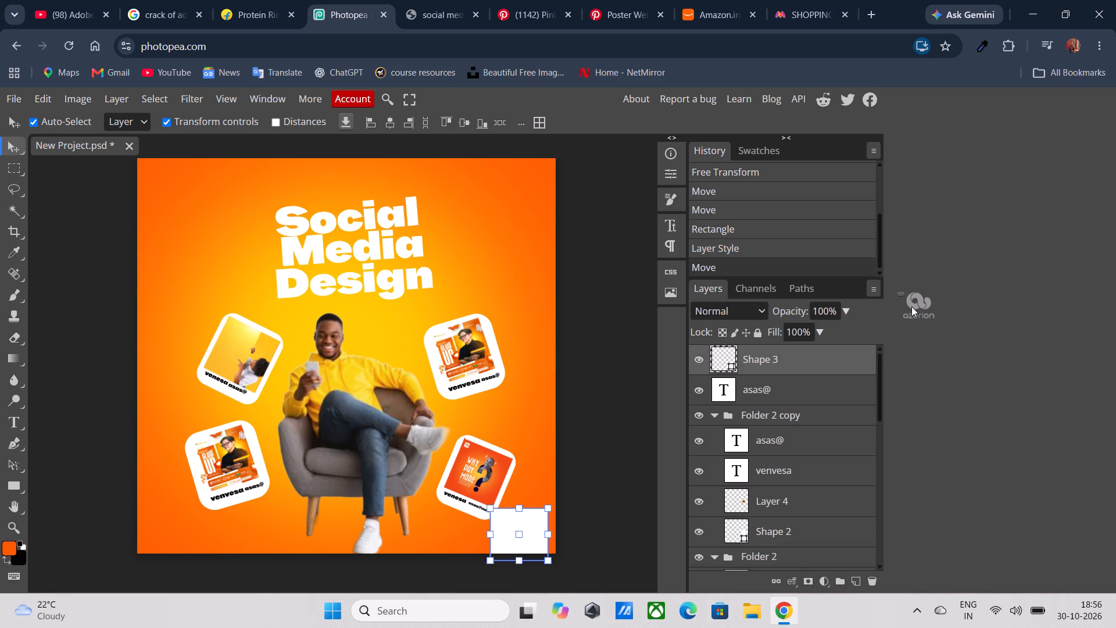
double_click(904, 297)
left_click_drag(904, 297, 956, 346)
left_click_drag(490, 512, 495, 512)
left_click(527, 523)
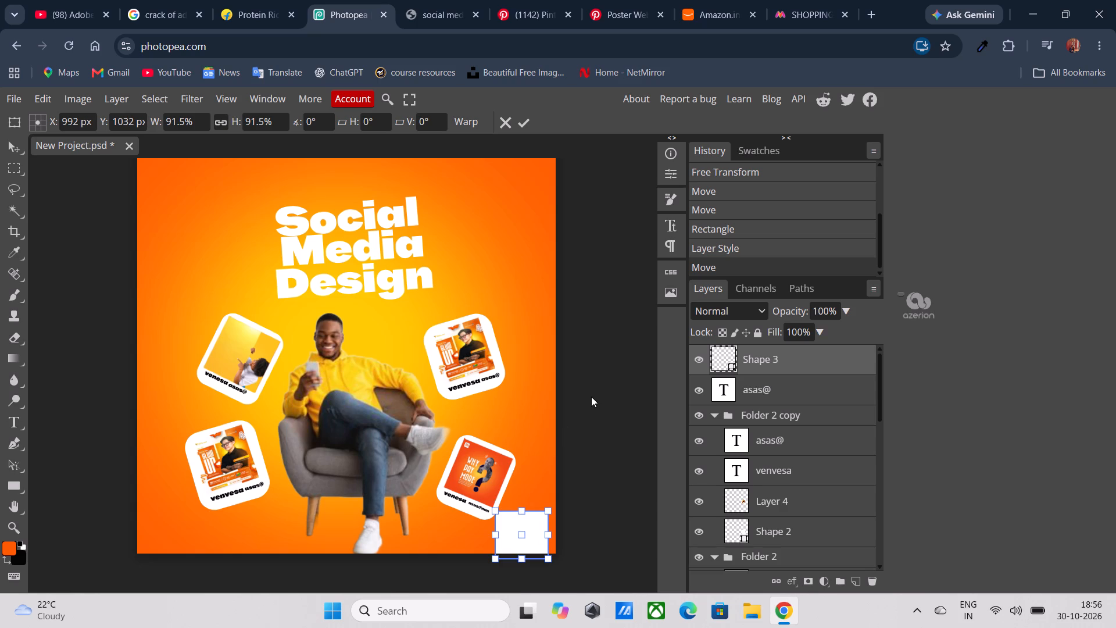
left_click(527, 121)
left_click(614, 420)
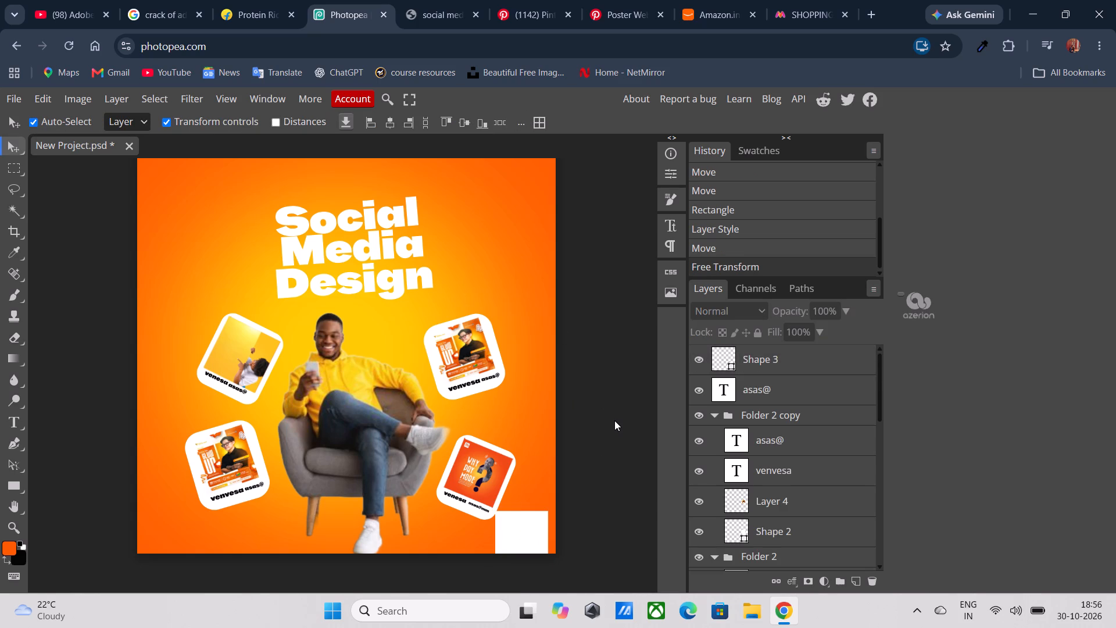
Move the white rectangle slightly down over the canvas's bottom edge, and check the reference design.
left_click(524, 524)
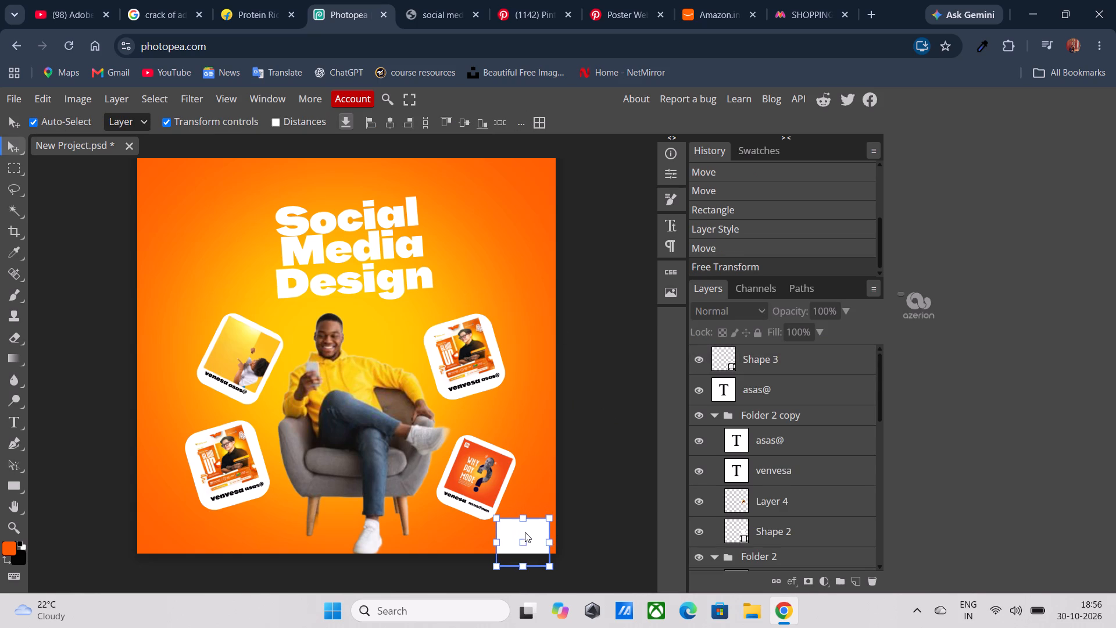
left_click(572, 520)
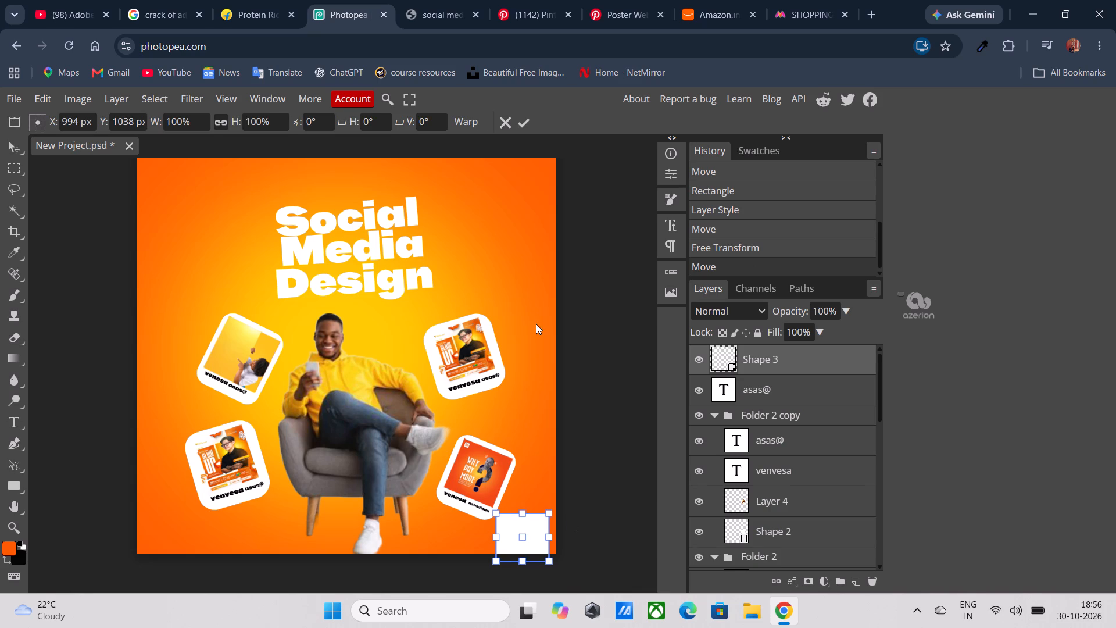
left_click(447, 20)
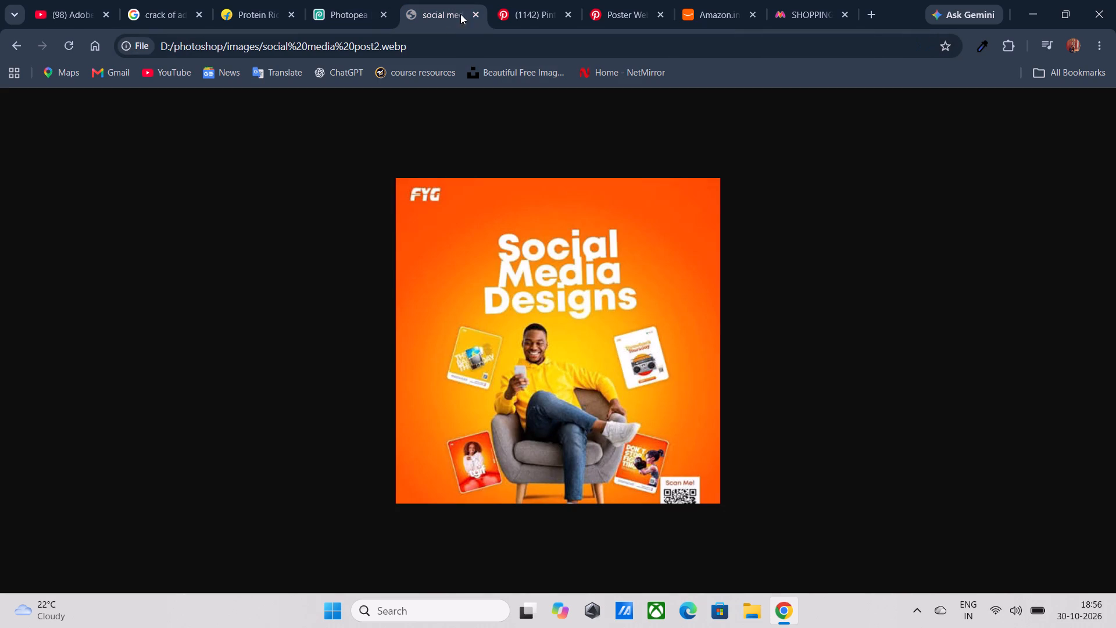
left_click(505, 10)
left_click(351, 0)
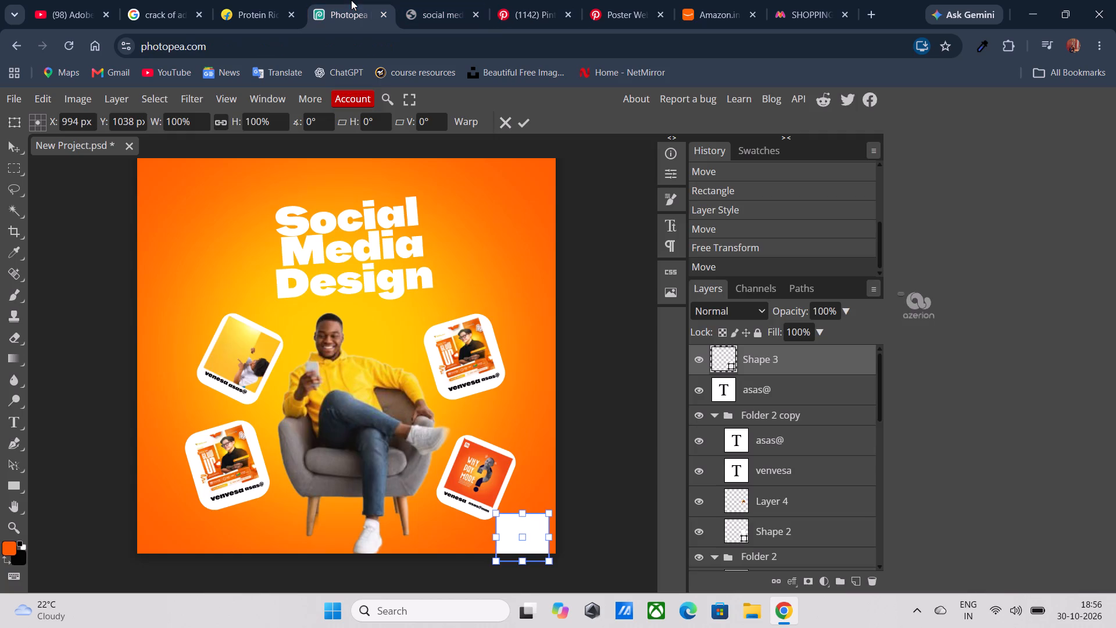
left_click(645, 438)
left_click(590, 444)
left_click(527, 116)
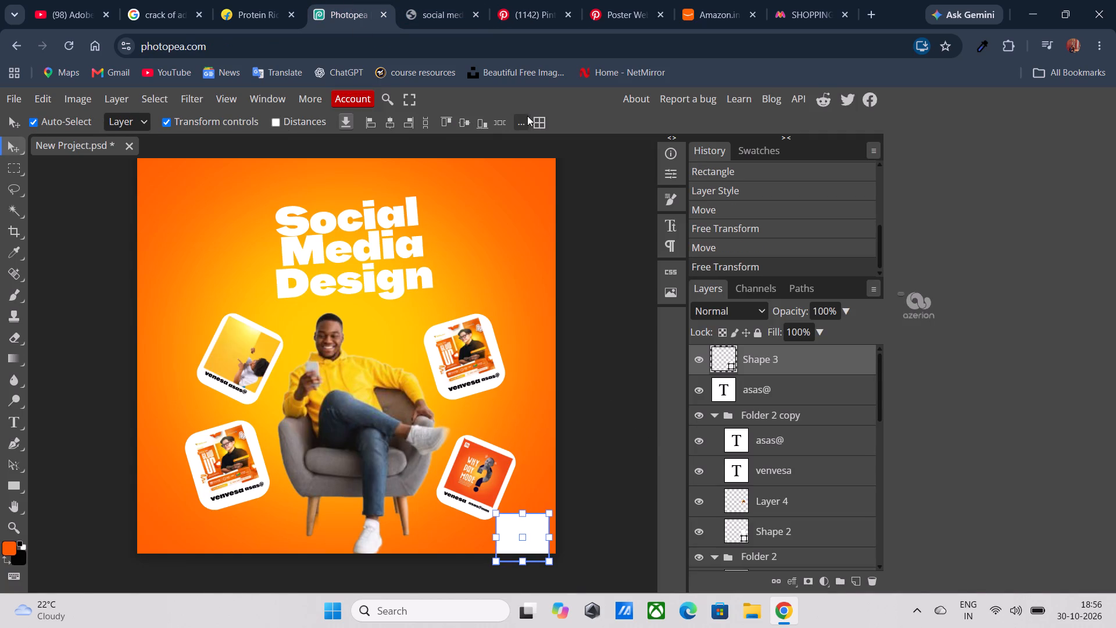
Paste the copied QR code image into the poster and scale it down proportionally to 11.29%.
left_click(610, 324)
key("ctrl+v")
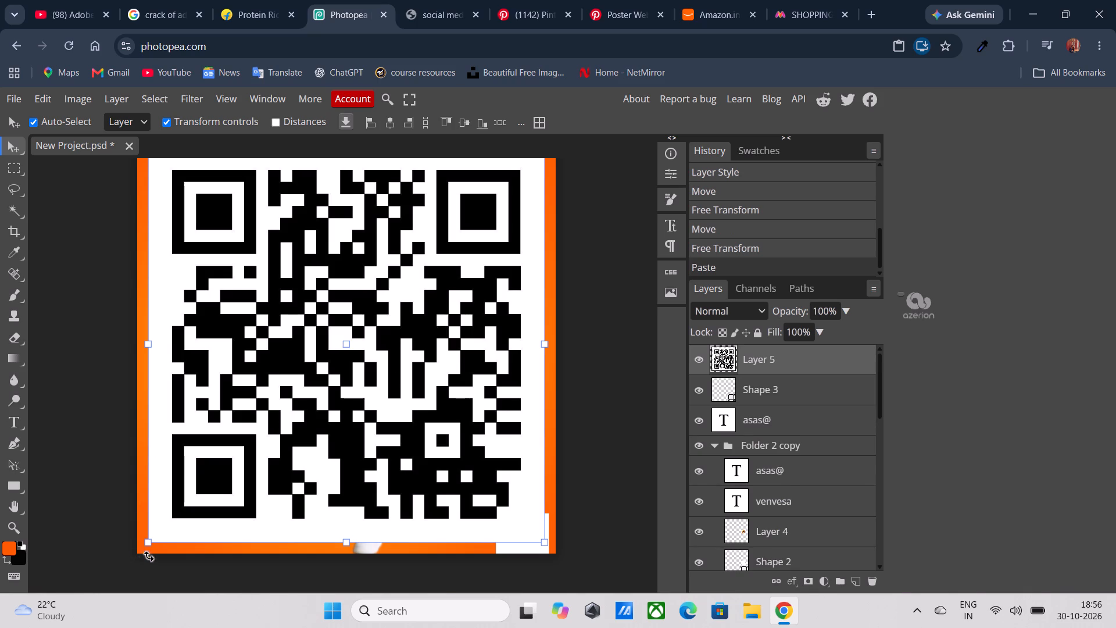
left_click_drag(151, 540, 458, 172)
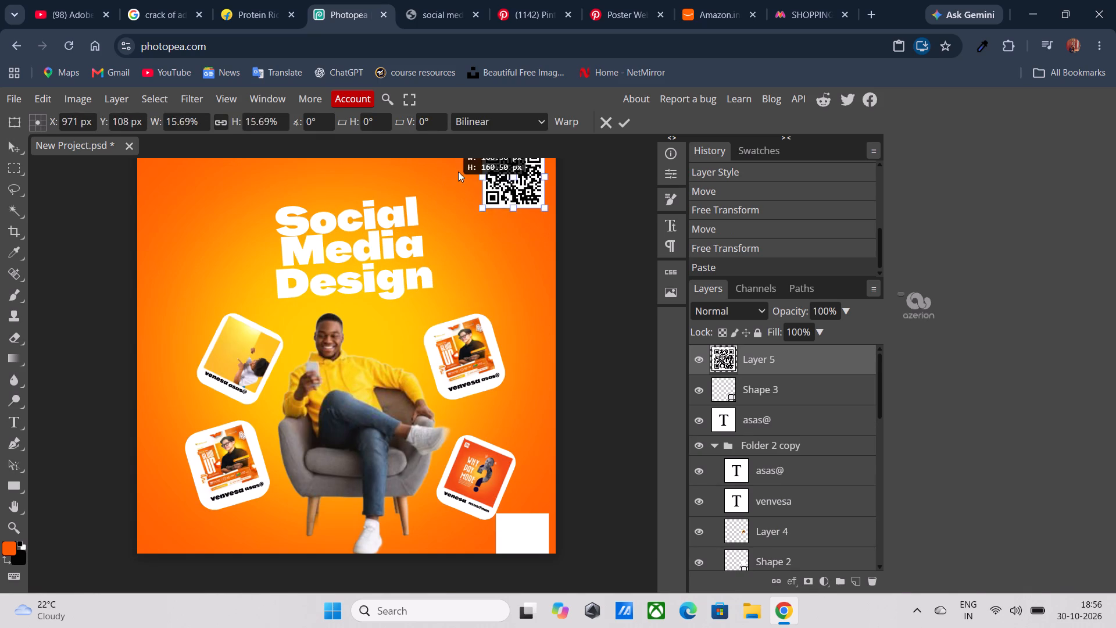
left_click_drag(458, 172, 459, 151)
Position the QR code centred across the white rectangle, leaving space above it and its lower part past the canvas's bottom edge.
left_click_drag(518, 172, 506, 401)
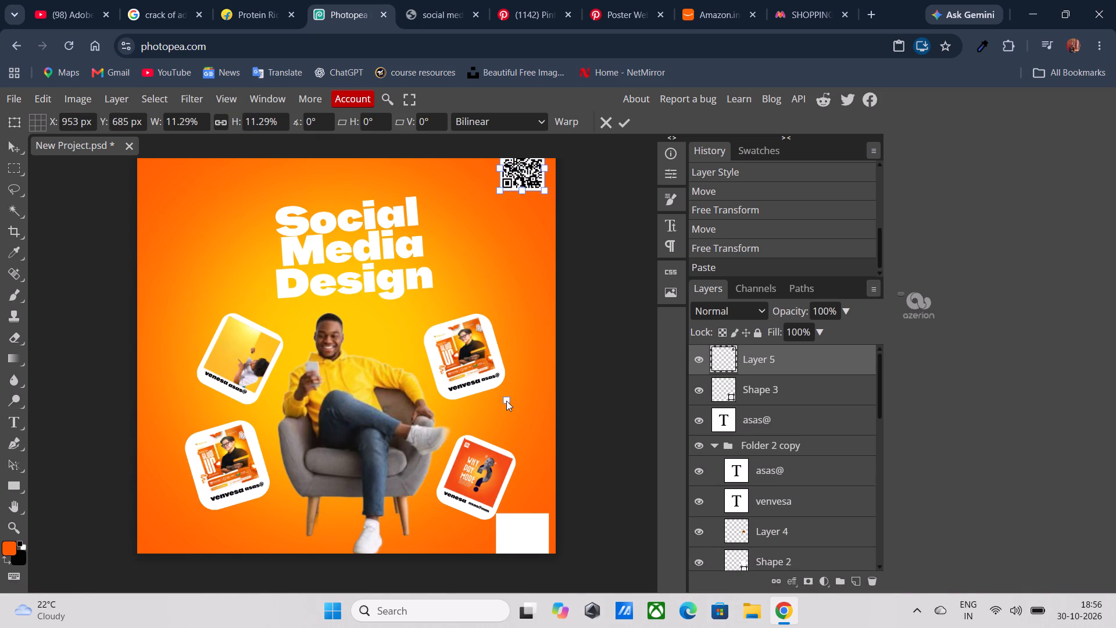
left_click_drag(521, 179, 500, 515)
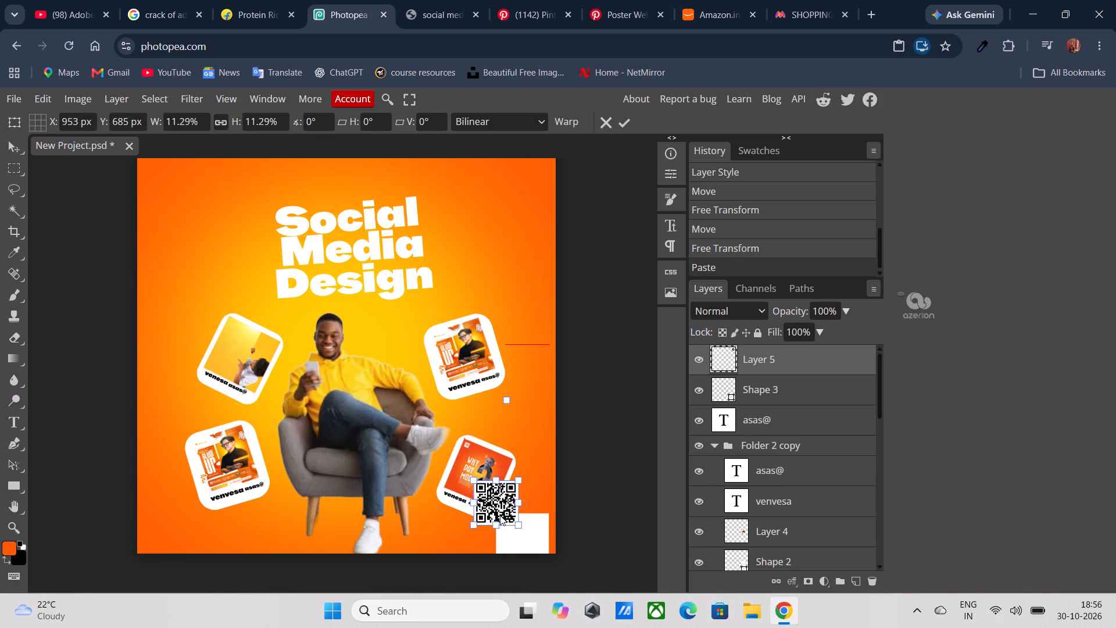
left_click_drag(500, 515, 522, 569)
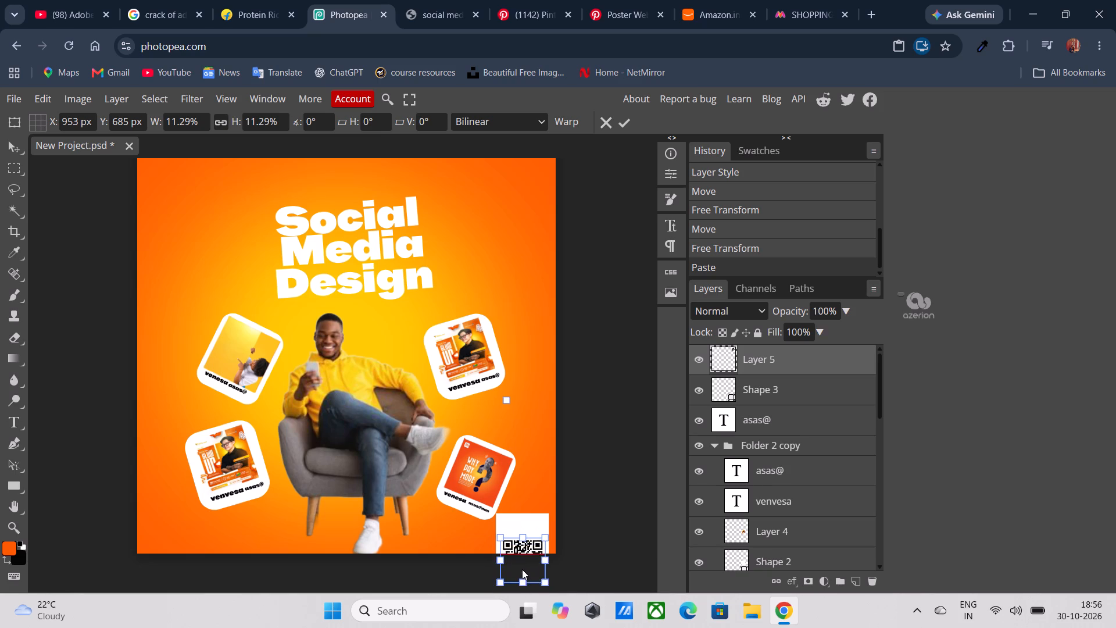
left_click_drag(522, 569, 521, 559)
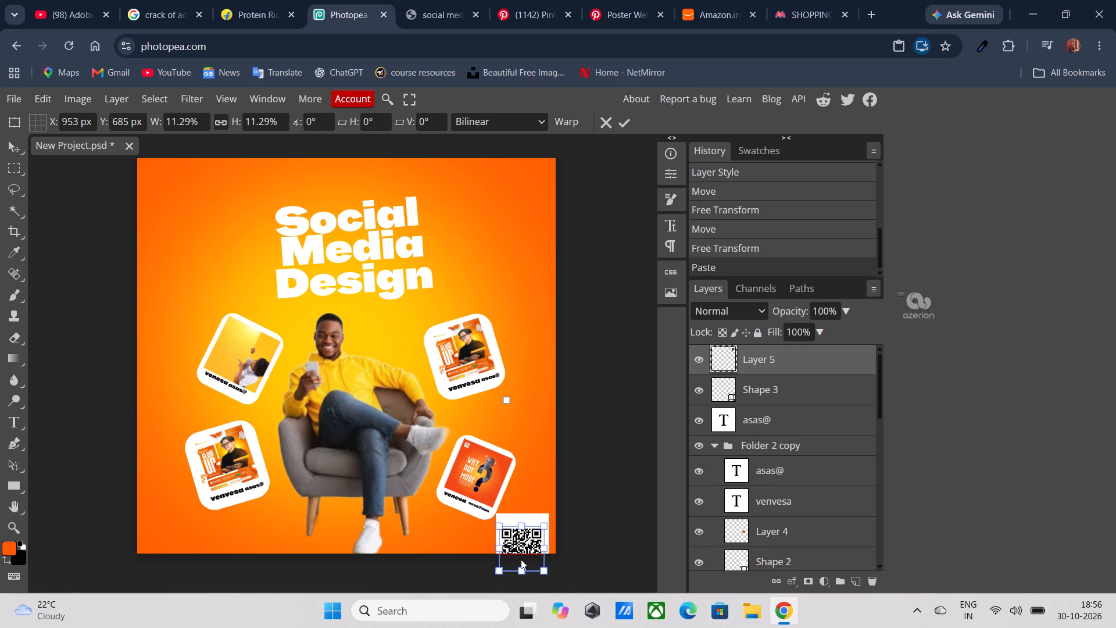
left_click_drag(521, 559, 522, 560)
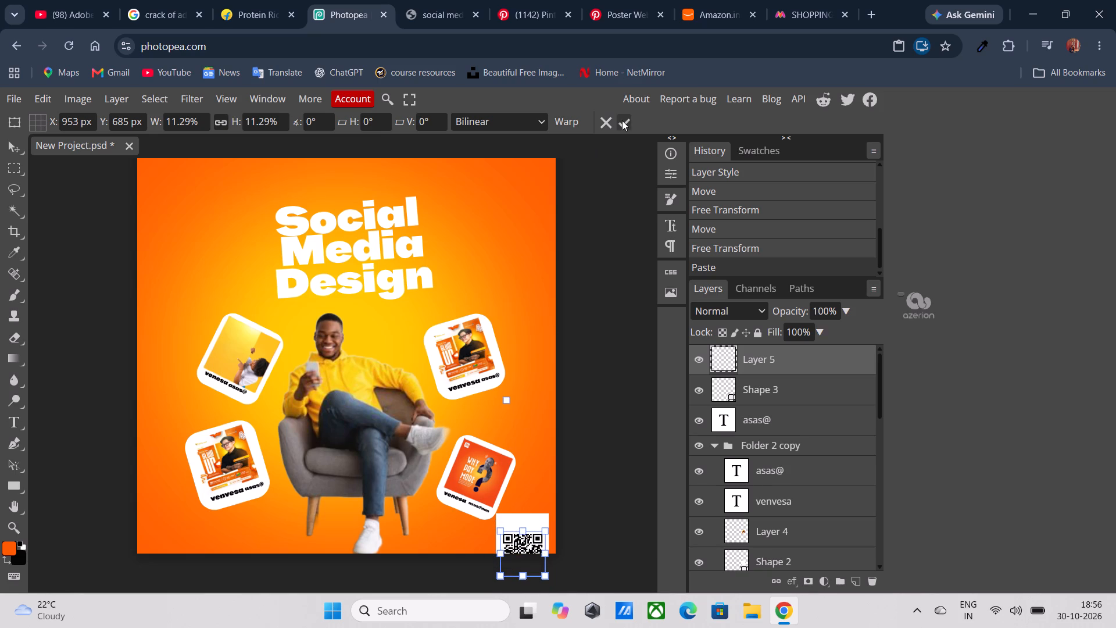
left_click(622, 120)
left_click(581, 321)
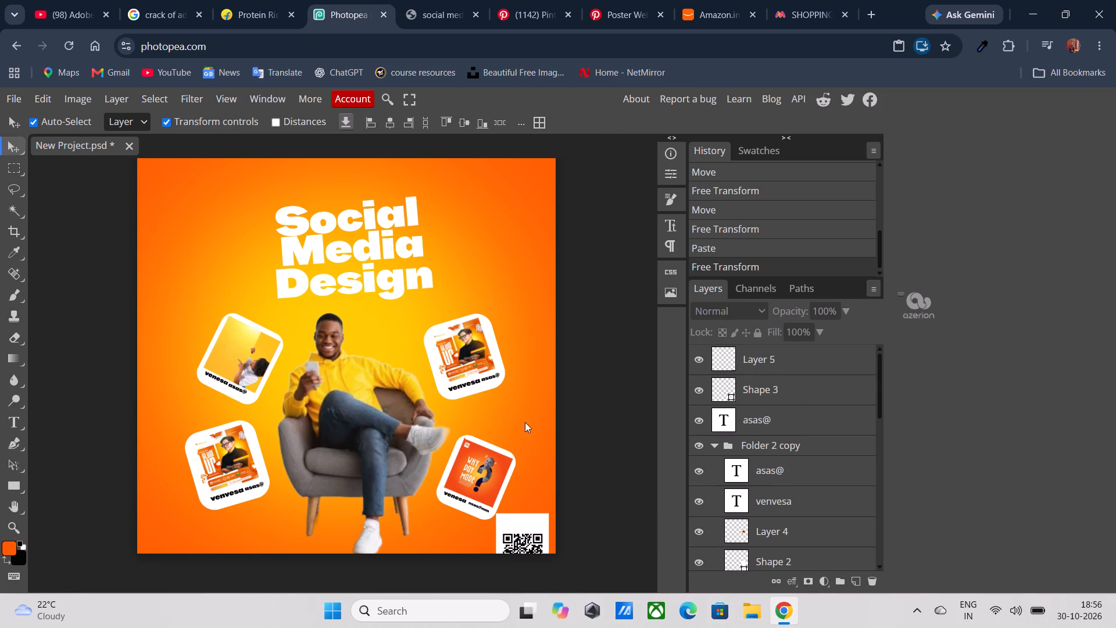
left_click_drag(524, 541, 523, 535)
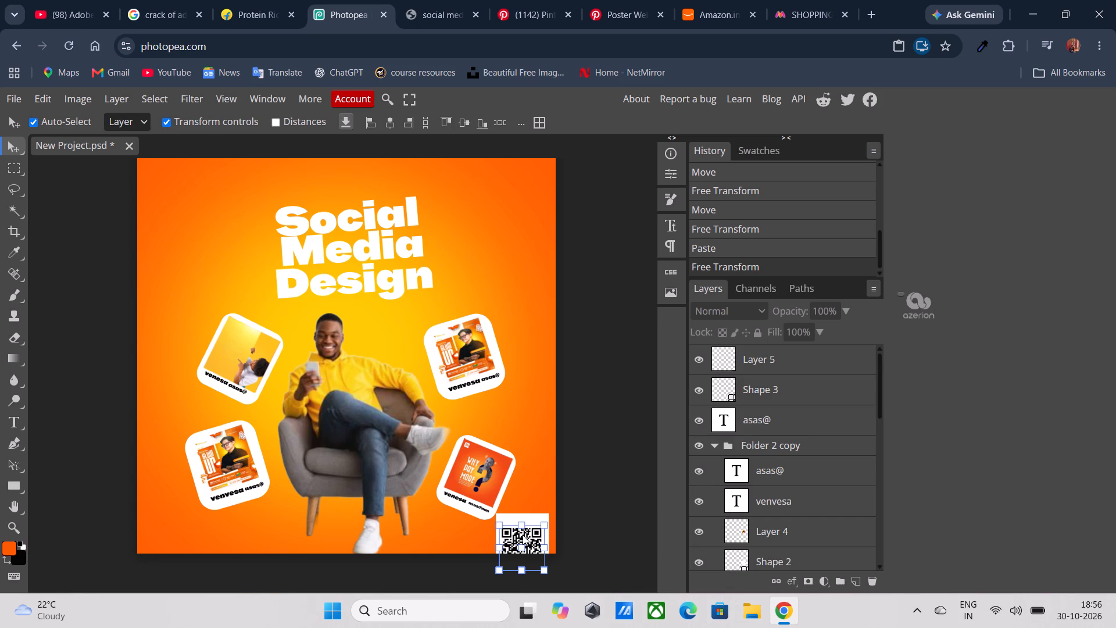
left_click_drag(523, 535, 523, 534)
left_click(574, 402)
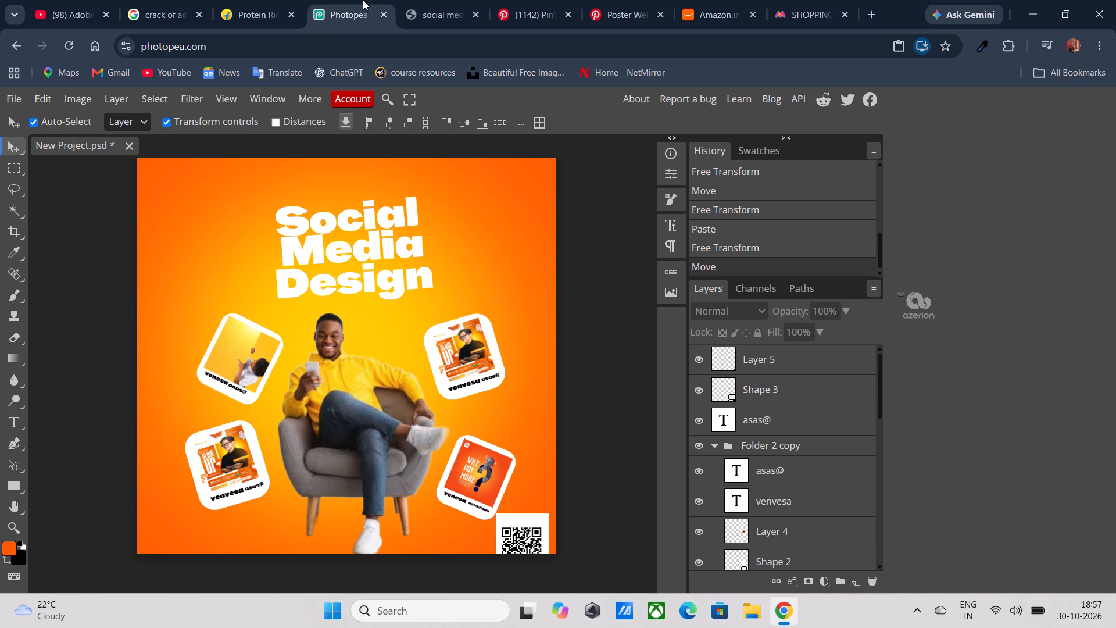
In the reference design, sample the colour #D99F91 from the "Scan Me!" text with the colour picker extension.
left_click(425, 0)
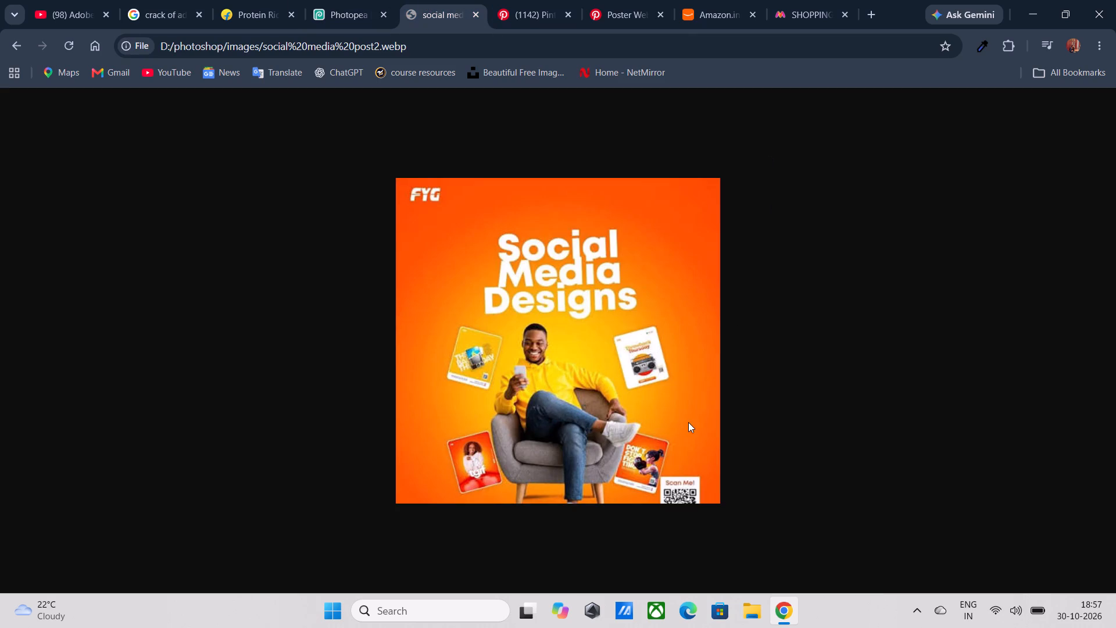
left_click(982, 40)
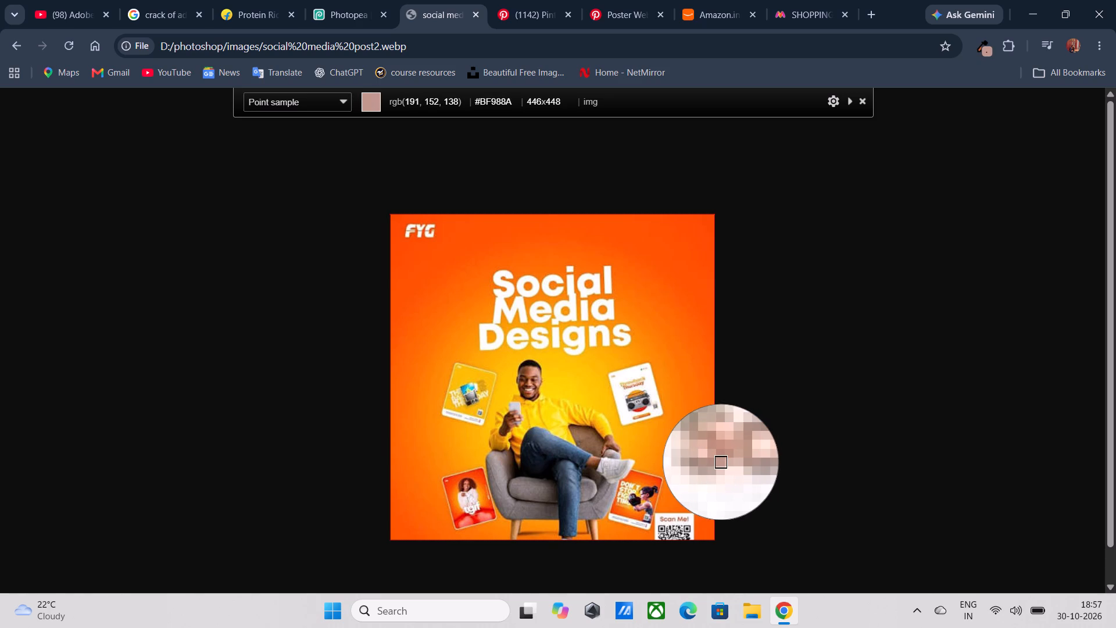
key("ctrl+plus")
key("ctrl+plus")
key("ctrl+plus")
key("ctrl+plus")
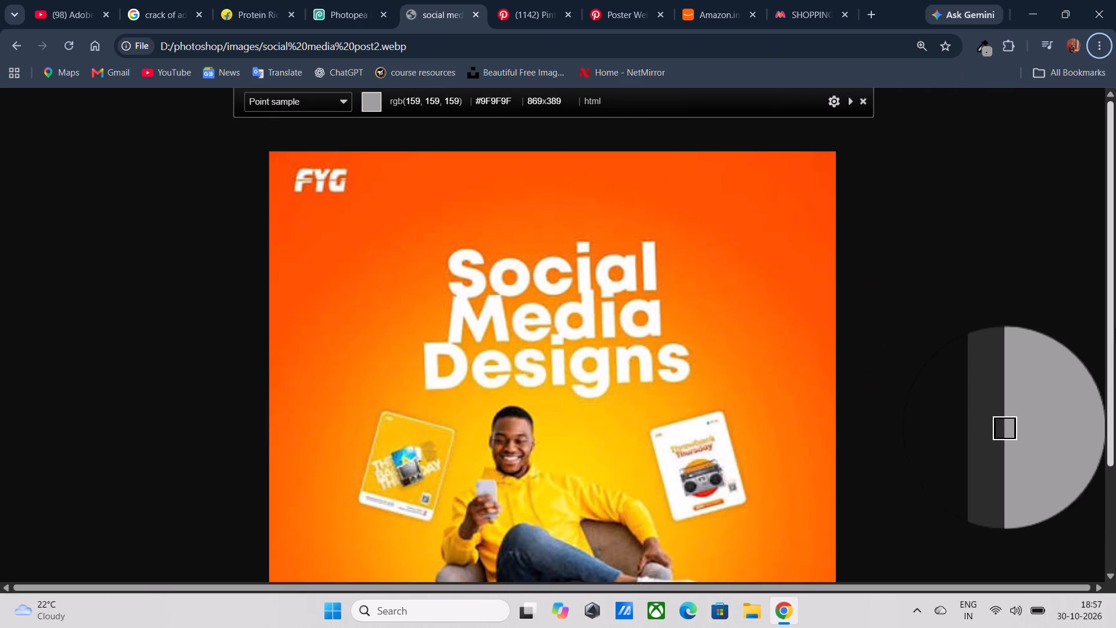
left_click_drag(1110, 338, 1109, 426)
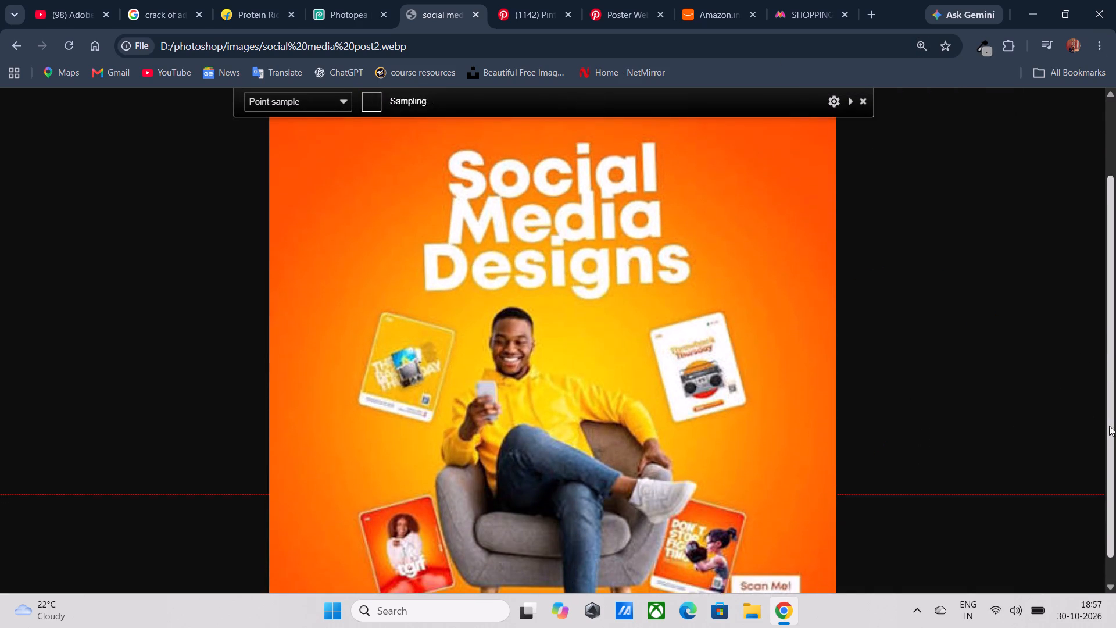
left_click_drag(1109, 426, 1110, 497)
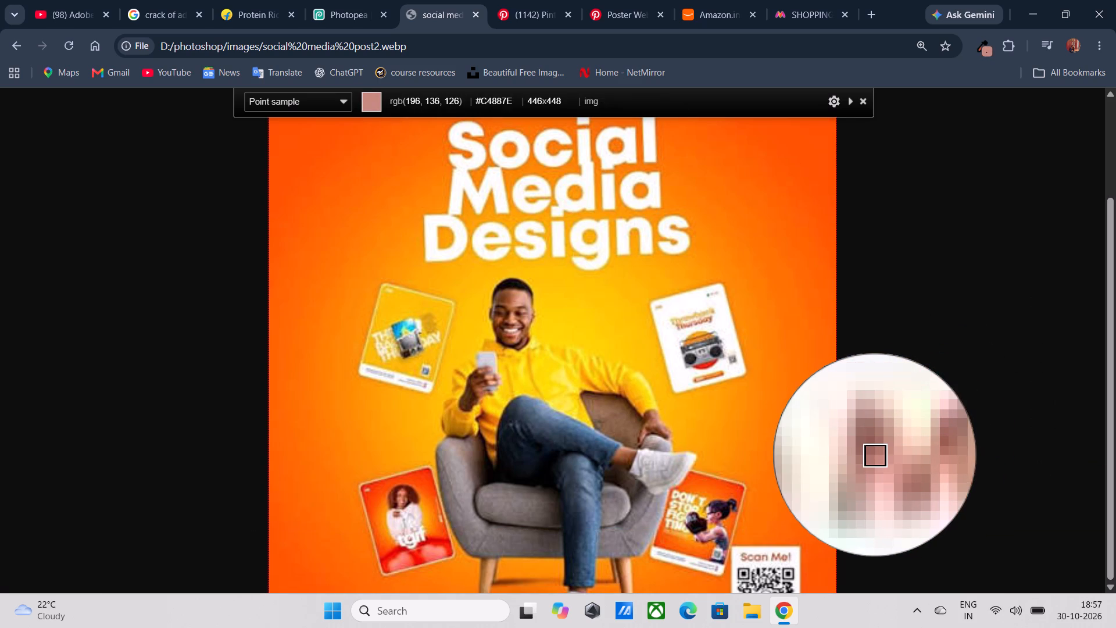
left_click(775, 557)
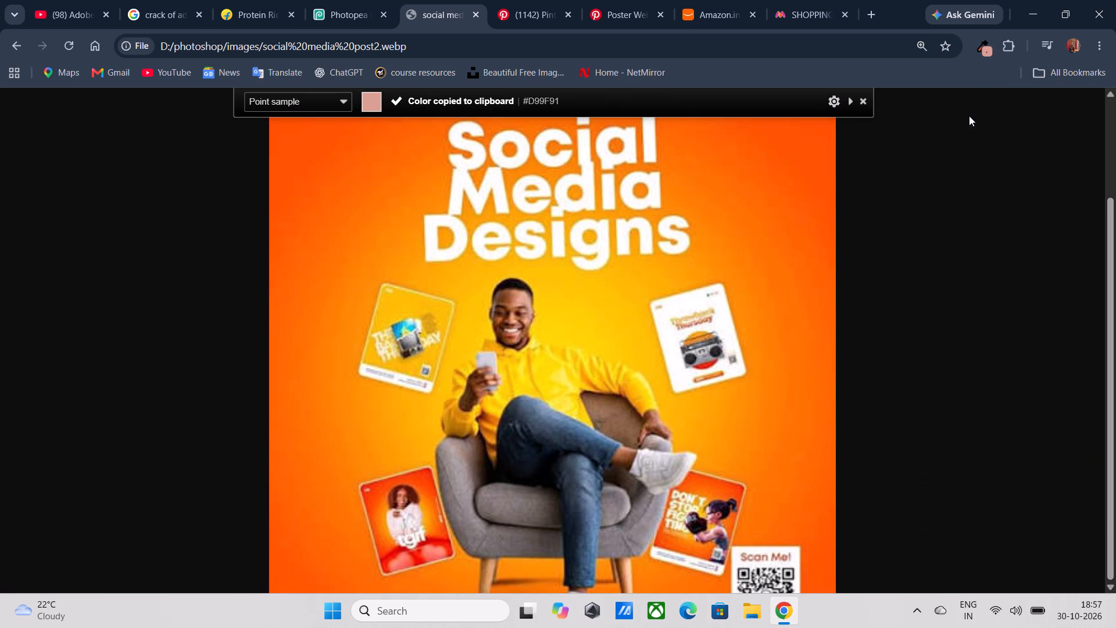
Copy the sampled colour's hex code d99f91 from the extension's colour picker.
left_click(986, 53)
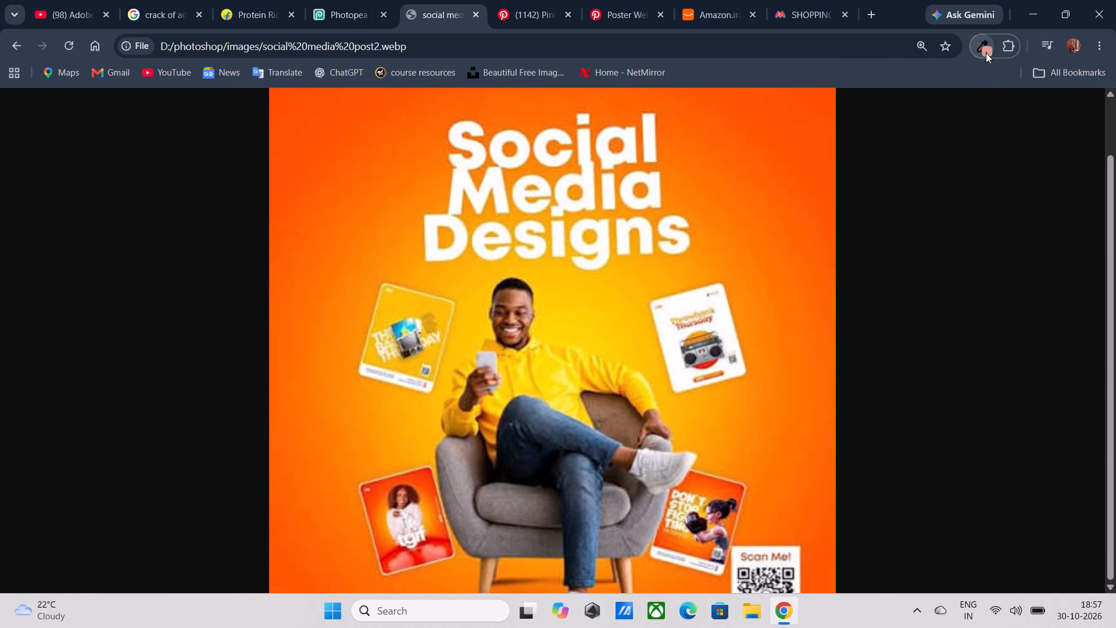
left_click(915, 127)
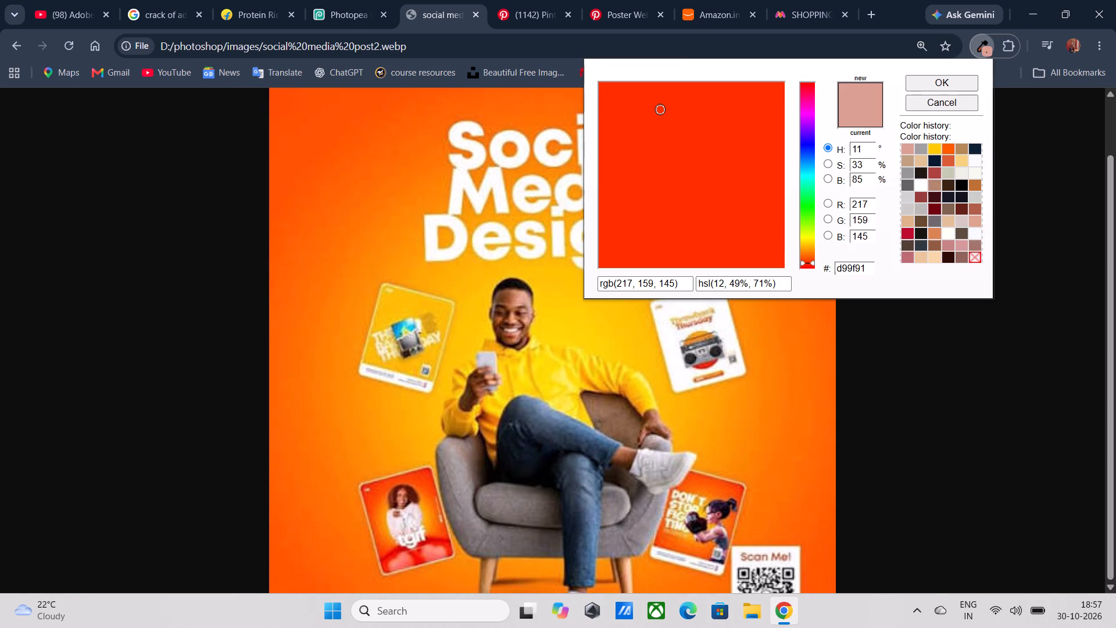
left_click(852, 267)
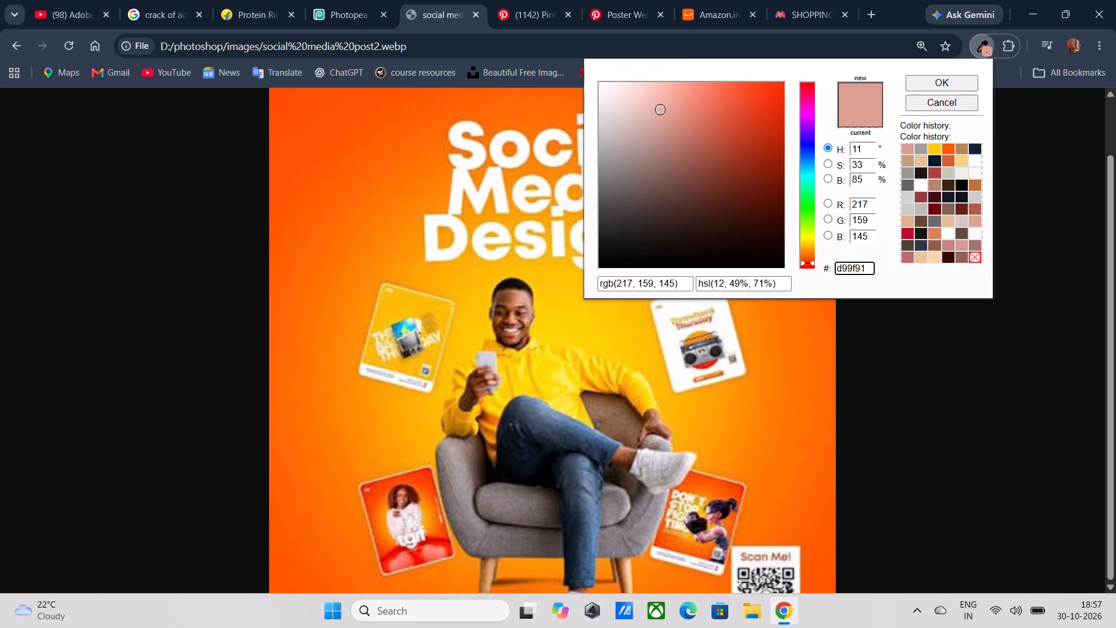
key("ctrl+a")
key("ctrl+c")
left_click(1115, 310)
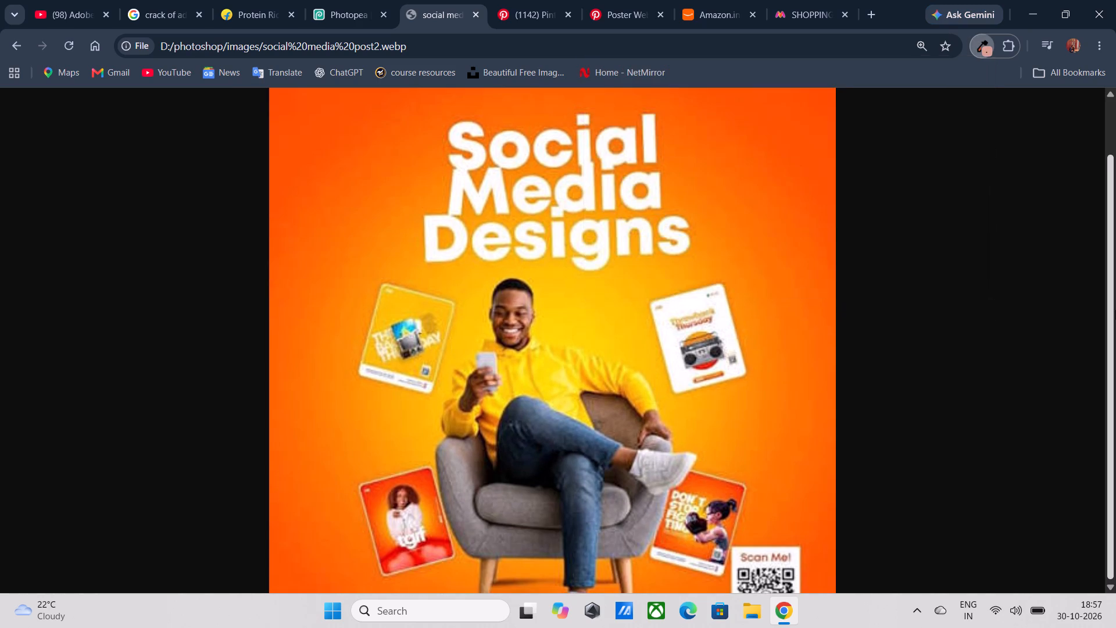
Switch back to the poster in Photopea and set the Type tool's text colour to d99f91.
key("ctrl+minus")
key("ctrl+minus")
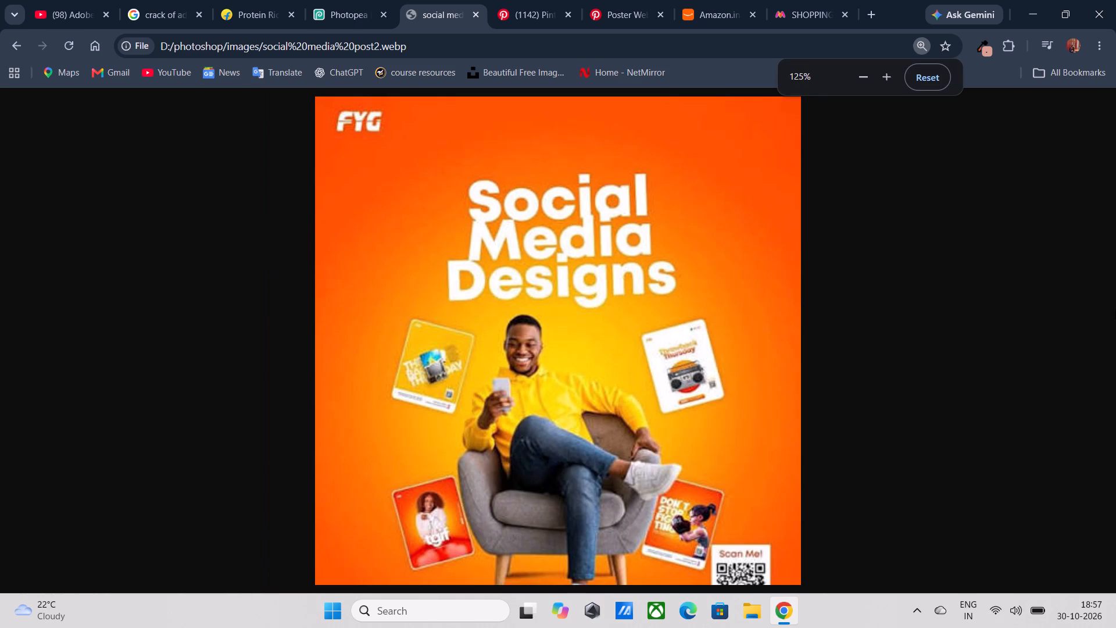
key("ctrl+minus")
key("ctrl+minus")
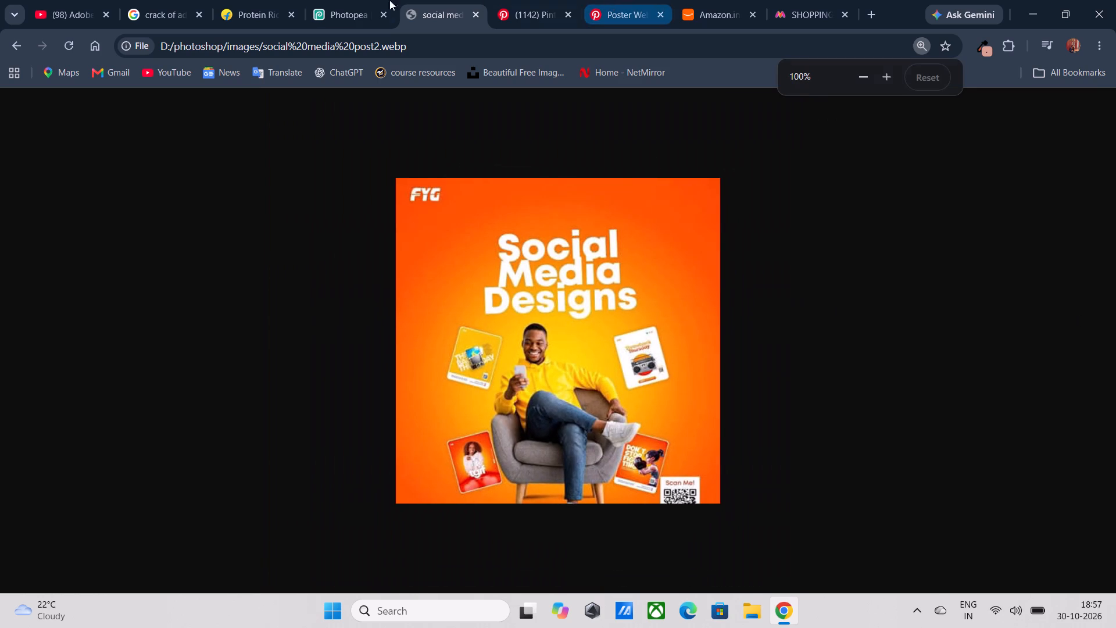
left_click(333, 7)
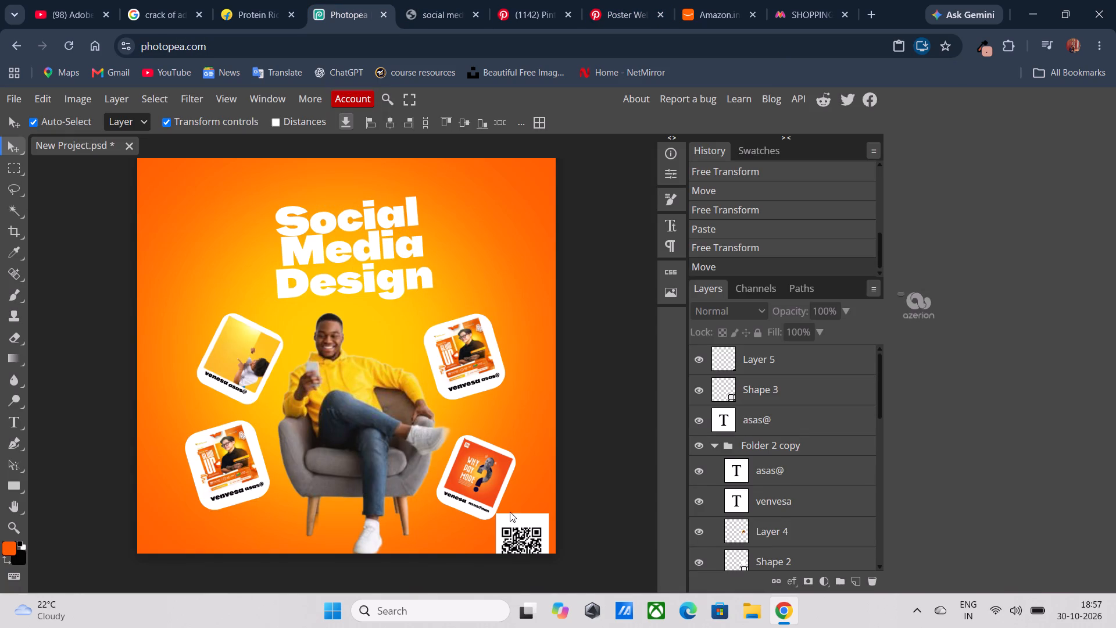
left_click(10, 415)
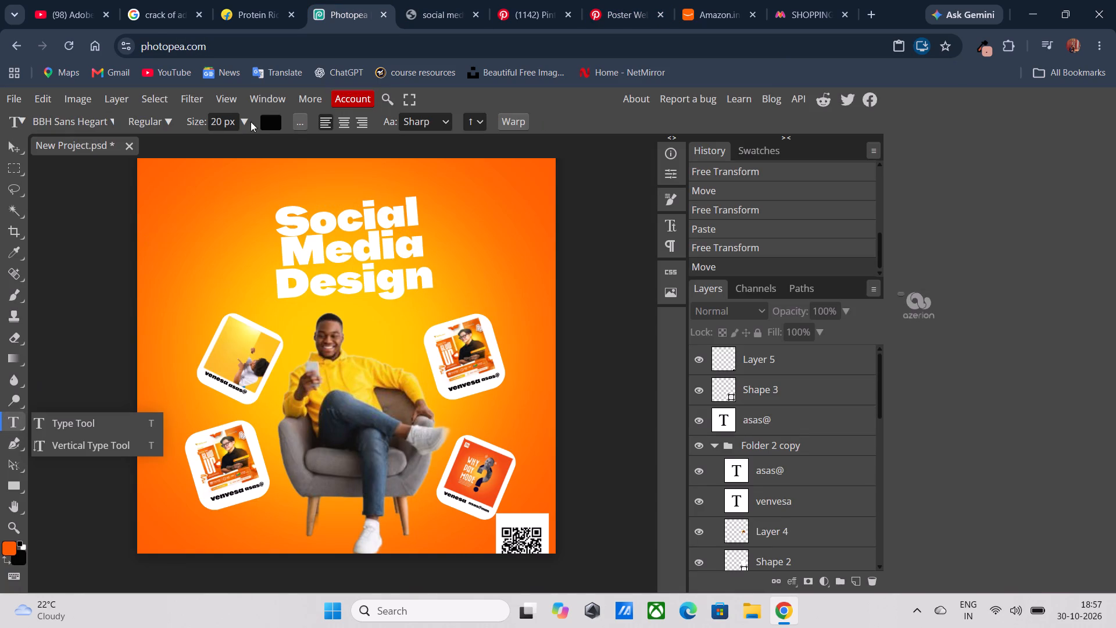
left_click(267, 127)
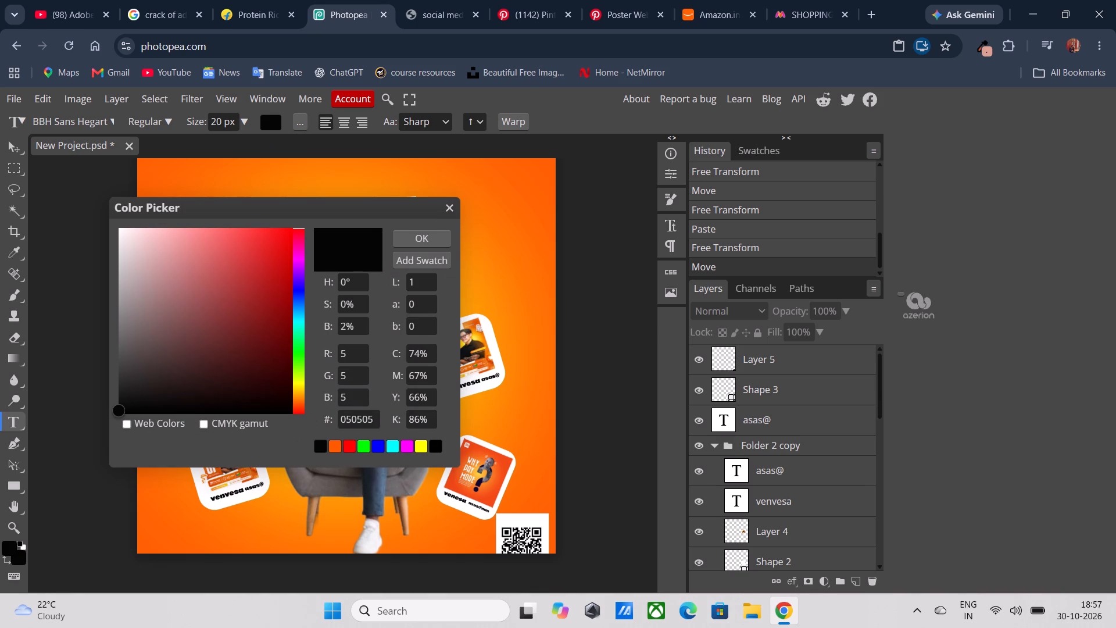
left_click(366, 418)
key("ctrl+a")
key("ctrl+v")
key("Return")
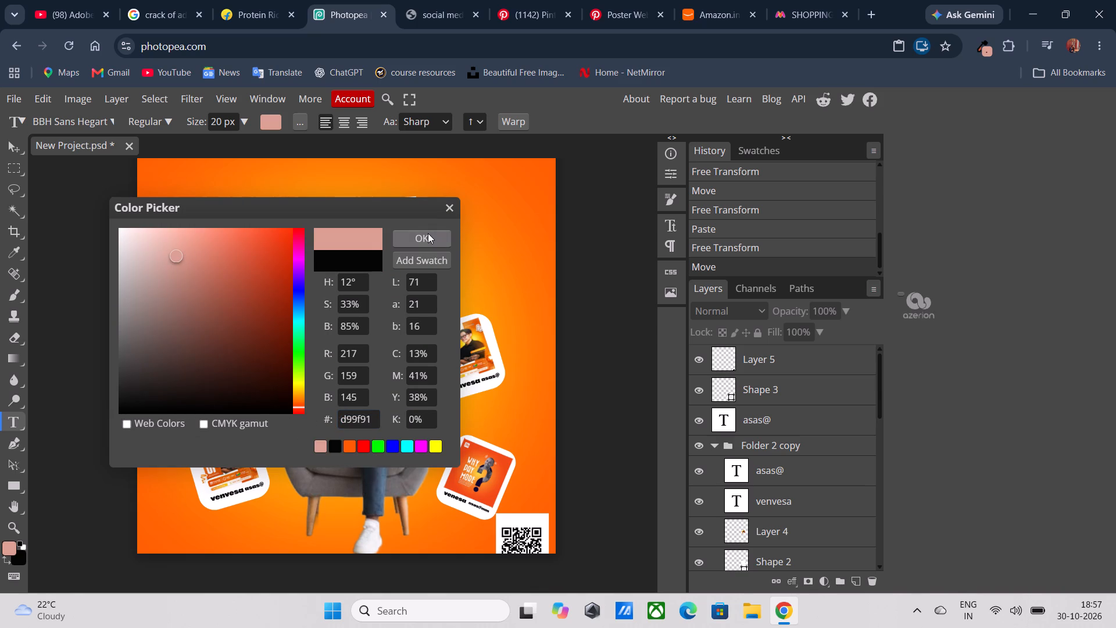
left_click(428, 233)
Add the text "scan me" at the upper edge of the white QR code rectangle.
left_click(505, 514)
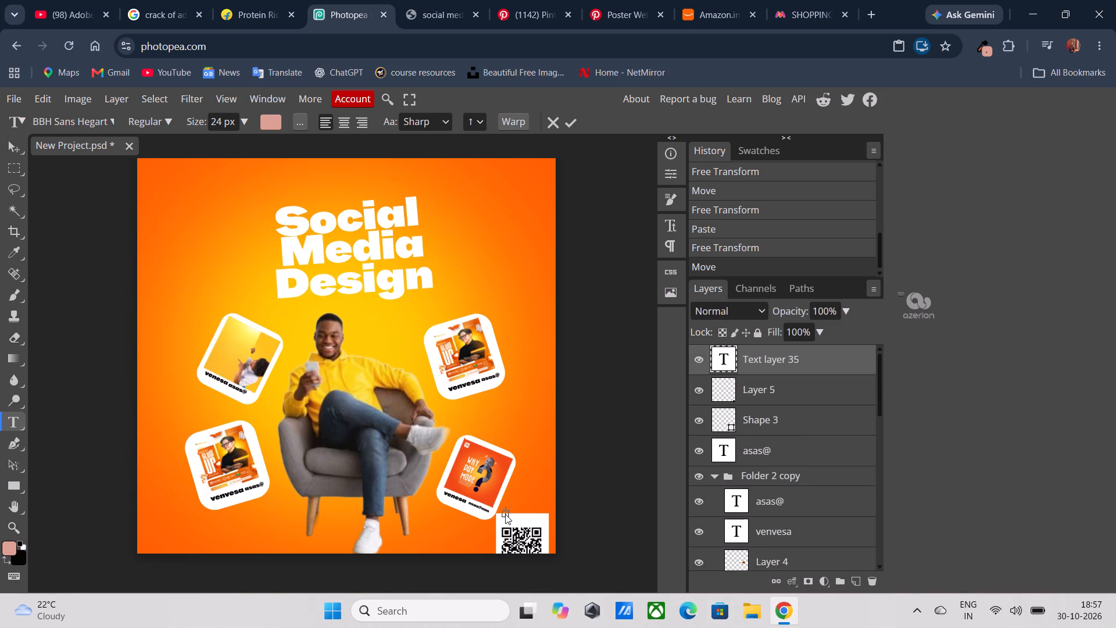
type("sca")
type("n me")
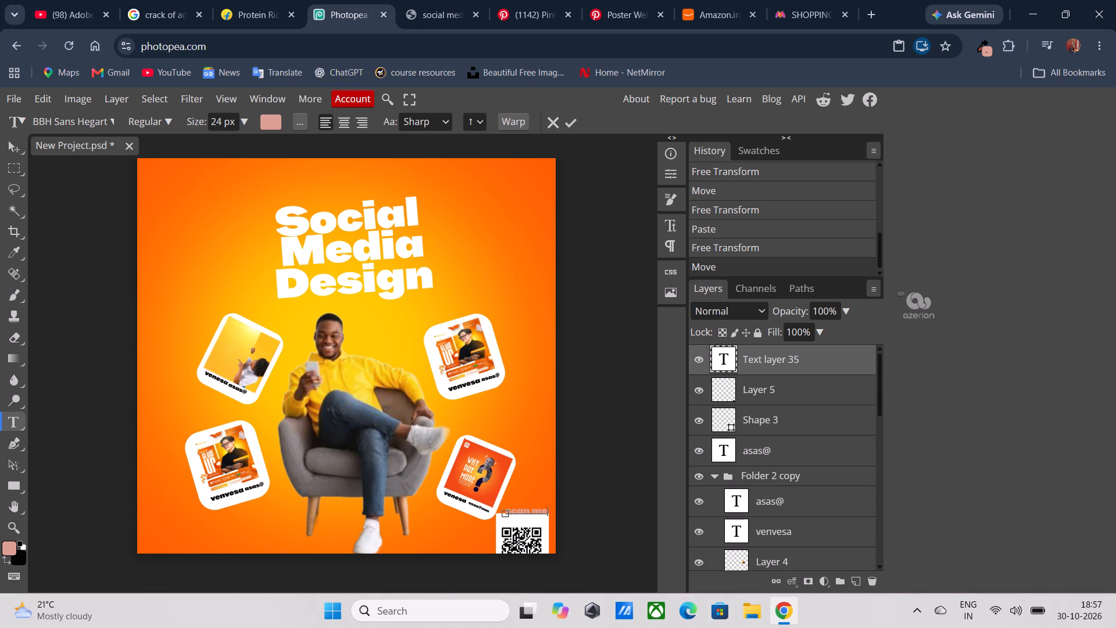
key("v")
key("BackSpace")
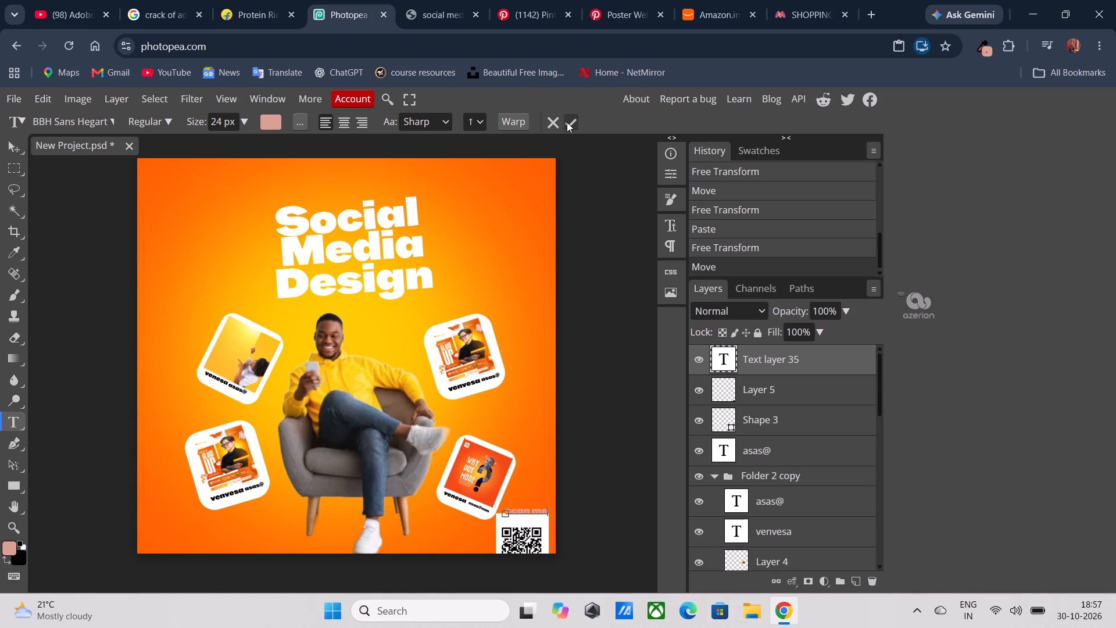
left_click(567, 122)
Scale the "scan me" text down proportionally to 78.57%.
key("v")
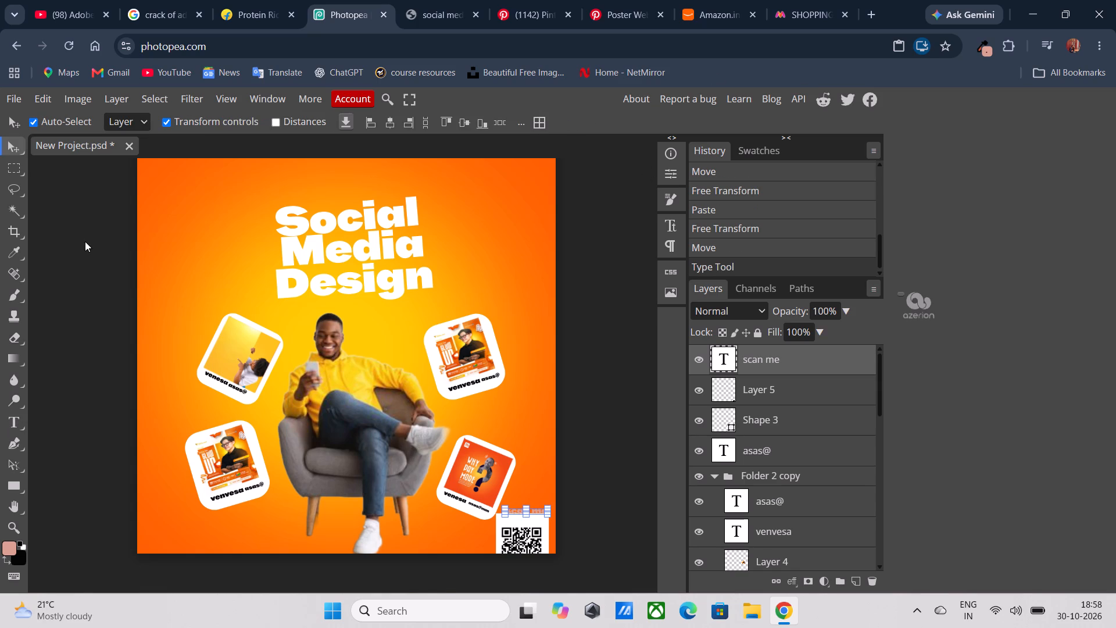
key("ctrl+plus")
key("ctrl+plus")
key("ctrl+plus")
key("space")
key("space")
key("space")
key("space")
key("space")
key("space")
key("space")
key("space")
key("space")
key("space")
key("space")
key("space")
key("space")
key("space")
key("space")
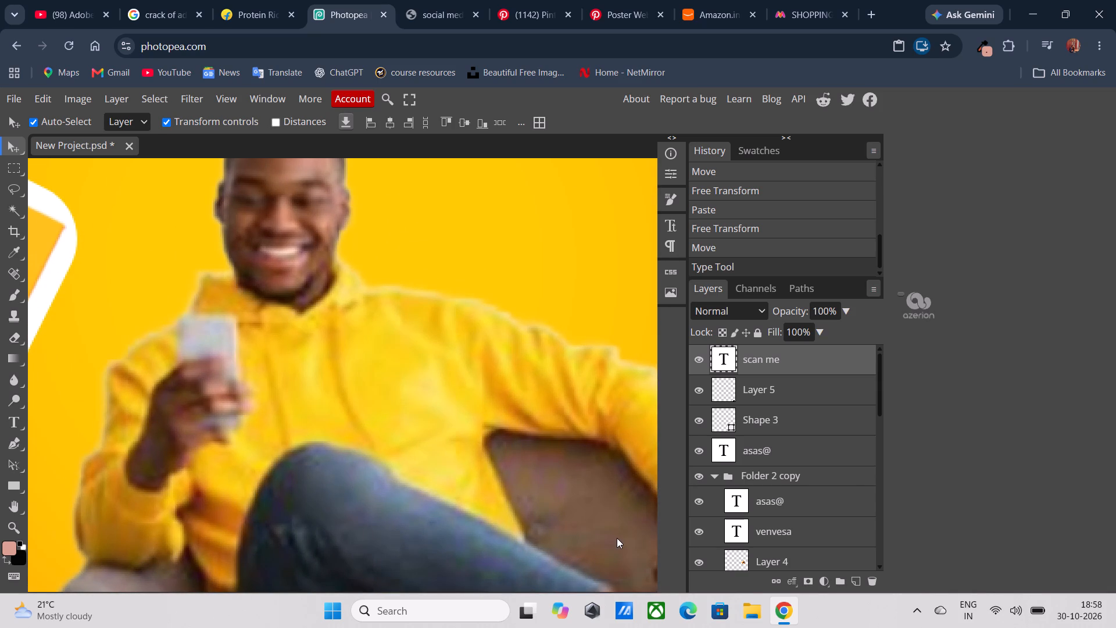
scroll(570, 447, "down", 5)
scroll(570, 447, "left", 4)
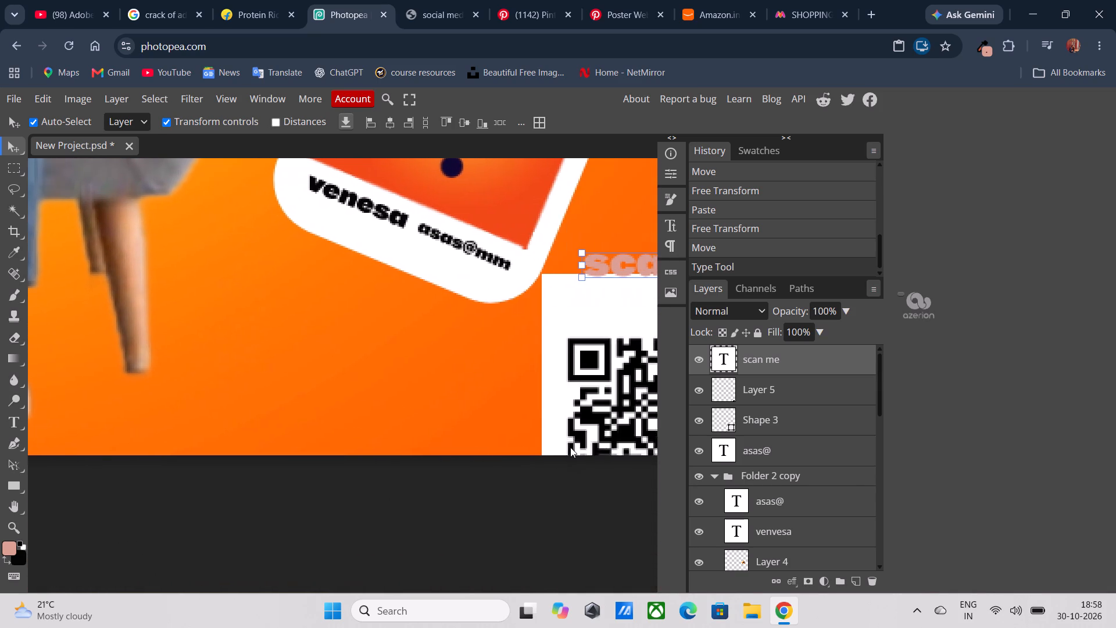
scroll(570, 447, "left", 4)
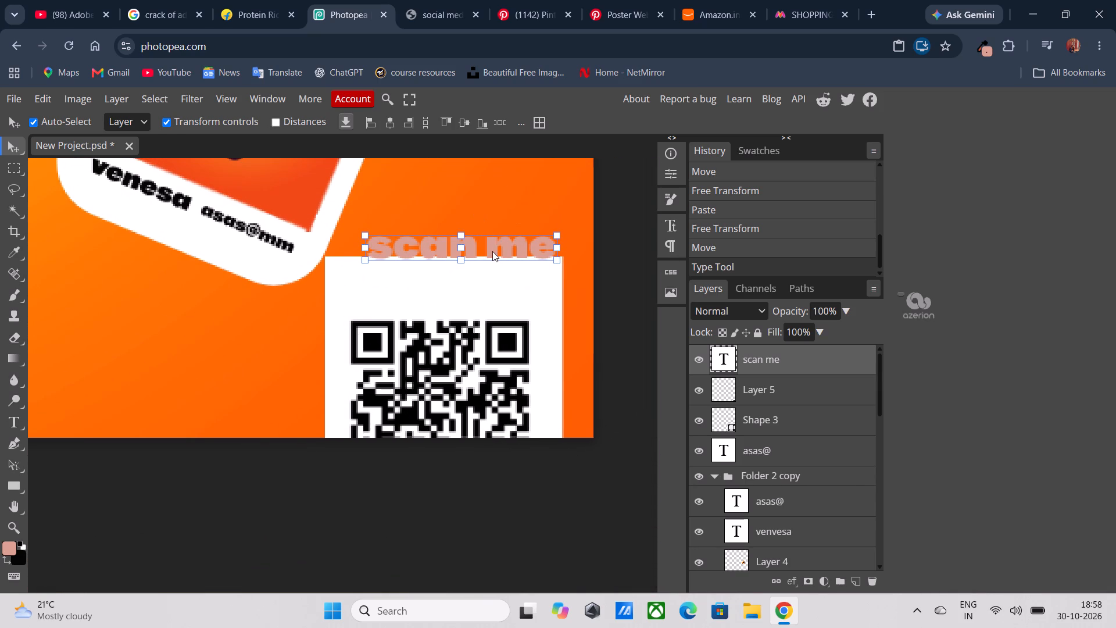
left_click_drag(493, 255, 511, 255)
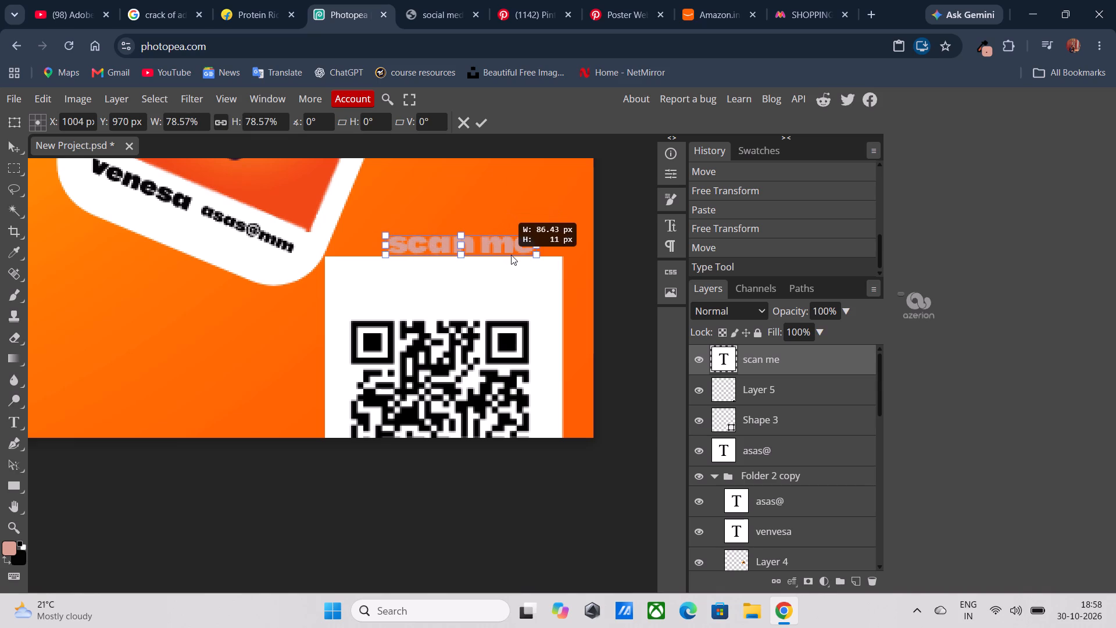
left_click_drag(511, 255, 511, 255)
left_click(478, 116)
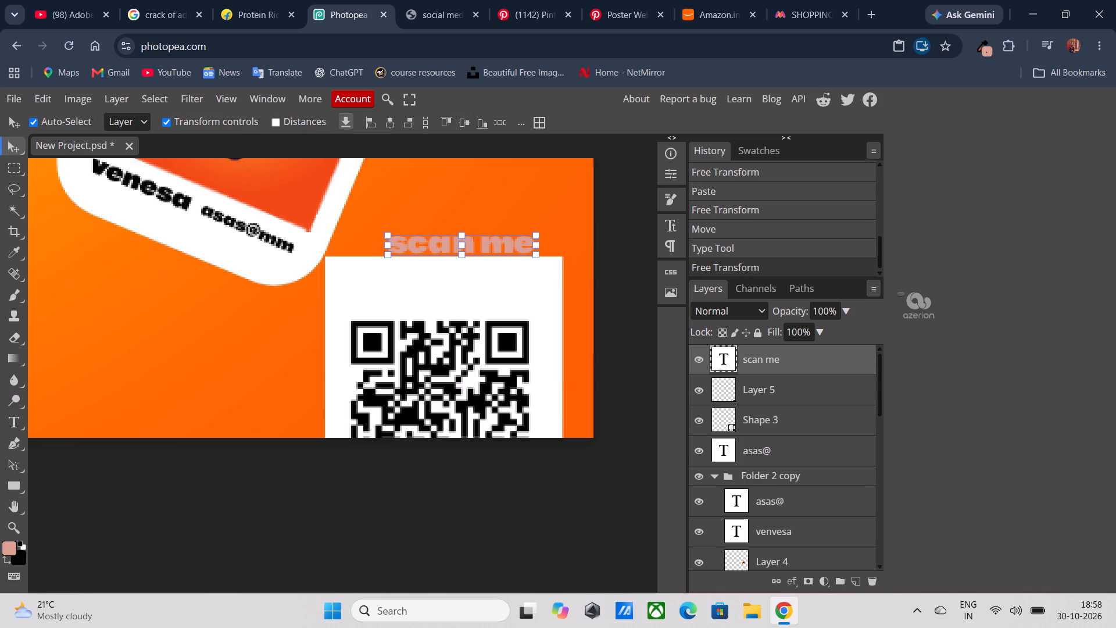
Move the "scan me" text into the blank white space above the QR code.
left_click_drag(499, 244, 489, 274)
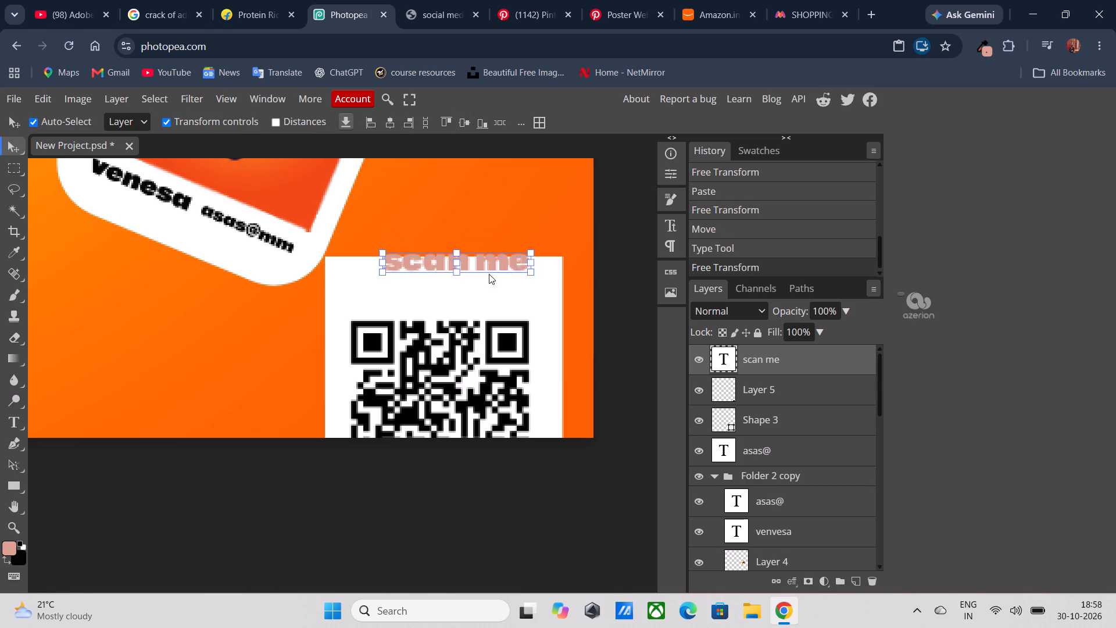
left_click_drag(489, 274, 480, 284)
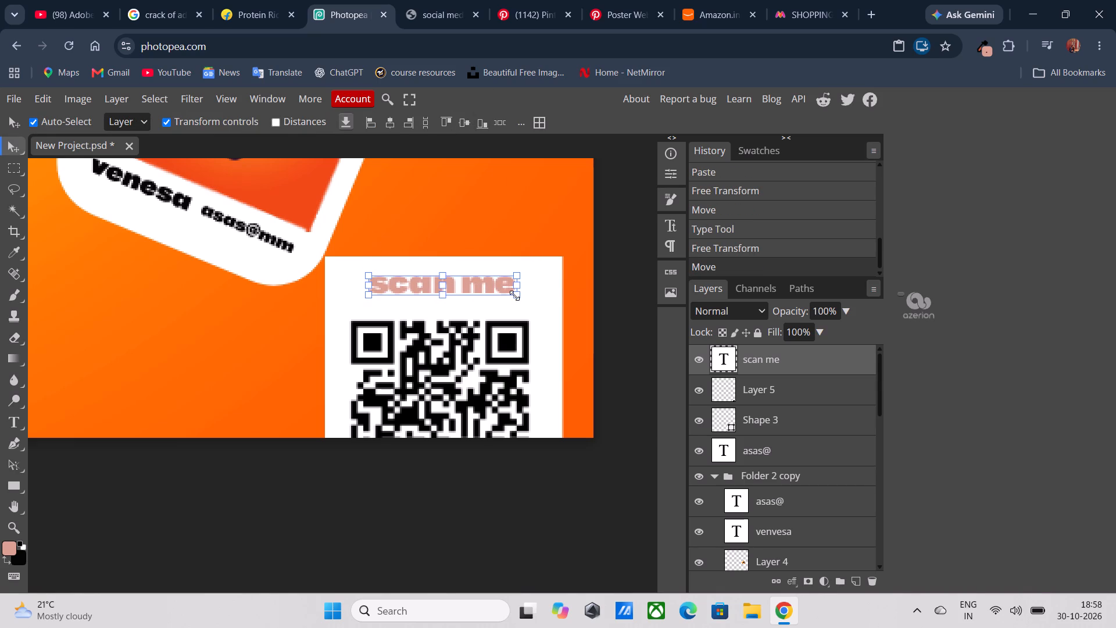
Enlarge the "scan me" text proportionally to 109.6% and centre it just above the QR code.
left_click_drag(514, 295, 528, 313)
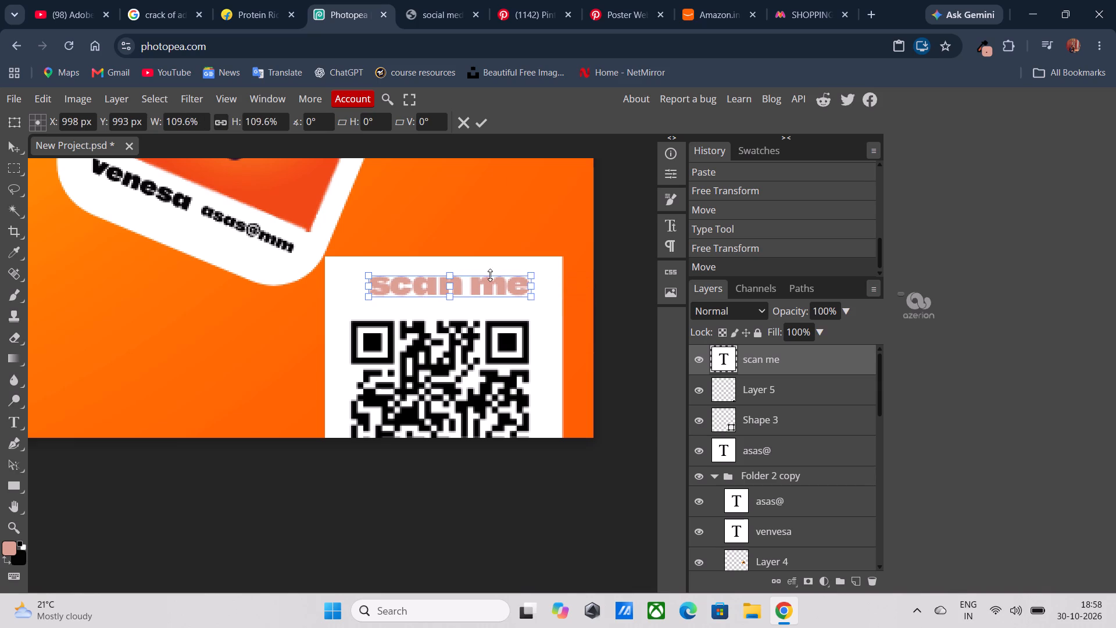
left_click_drag(476, 286, 469, 292)
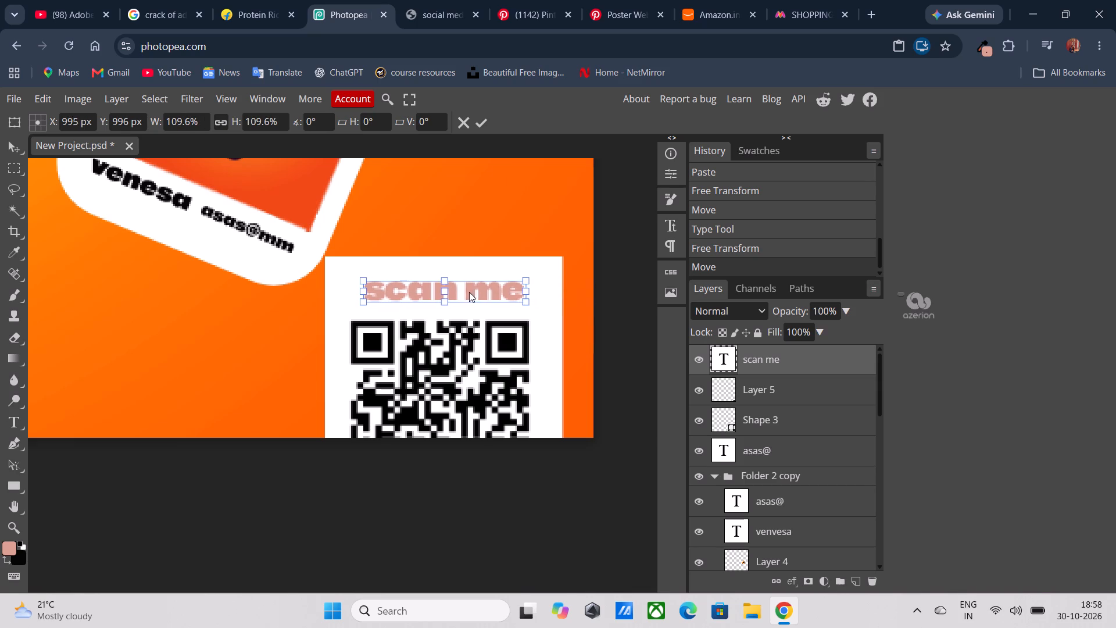
left_click_drag(469, 292, 467, 294)
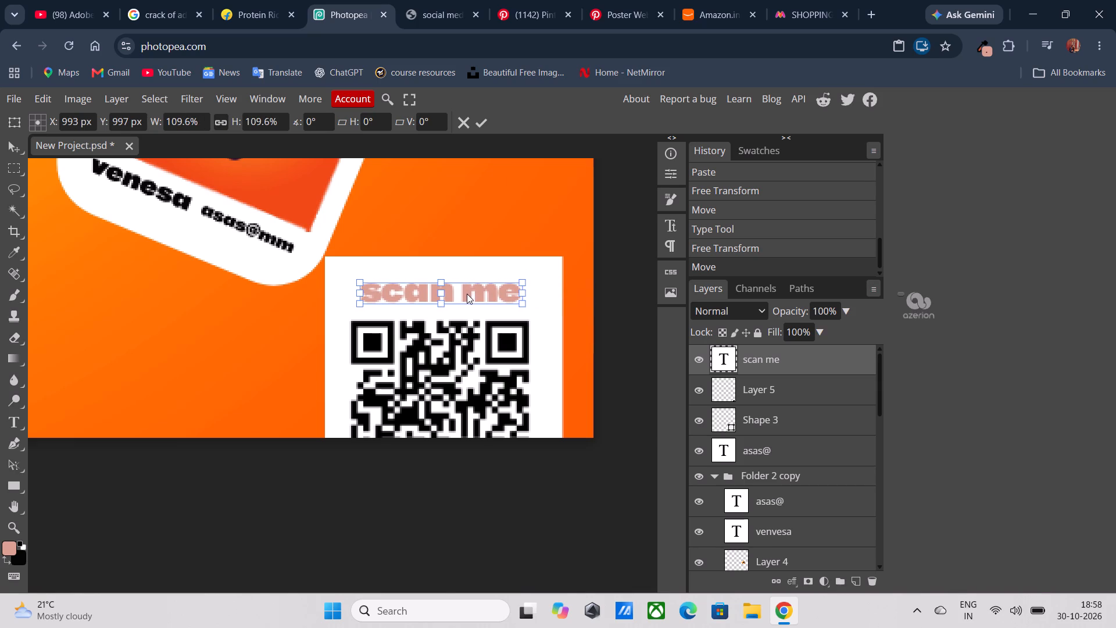
left_click(478, 123)
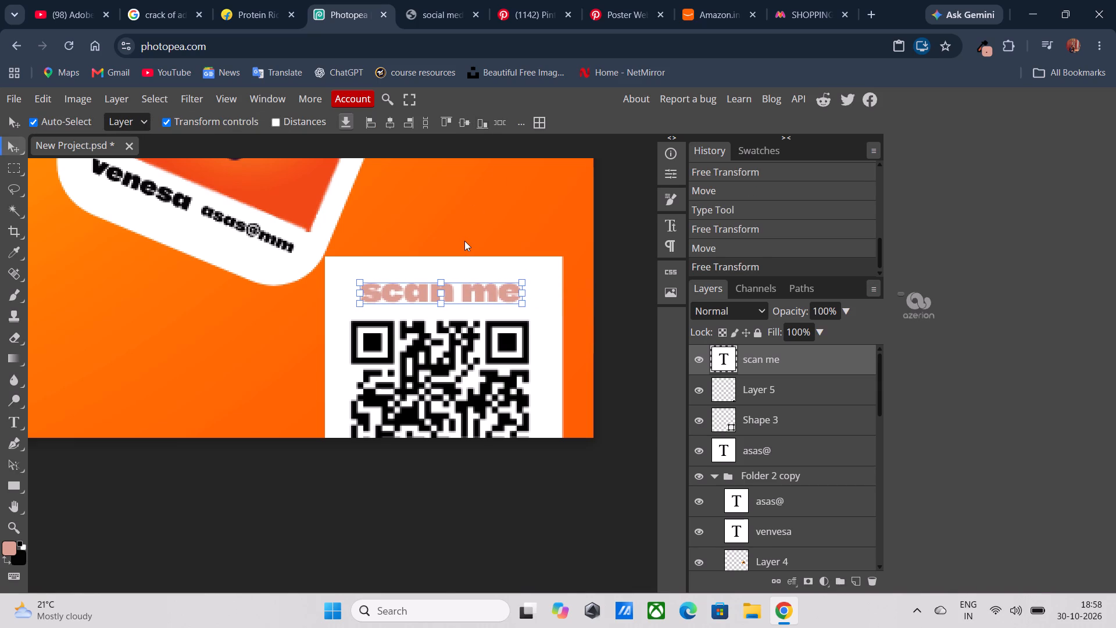
left_click(464, 241)
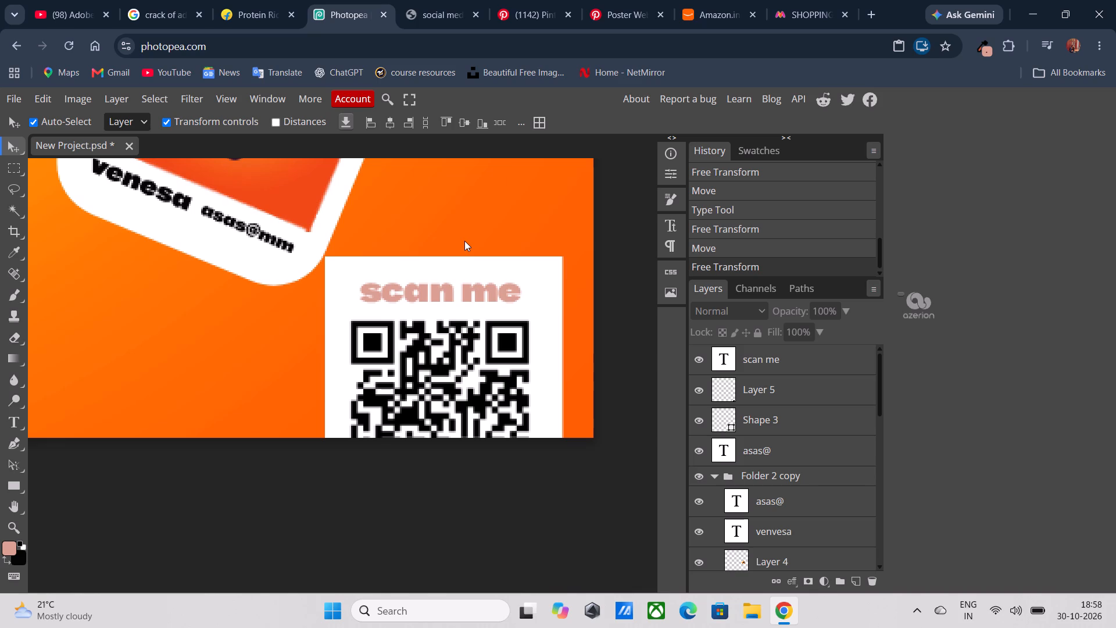
Compare the whole poster with the reference design, checking the QR code block and its label.
key("ctrl+minus")
key("ctrl+minus")
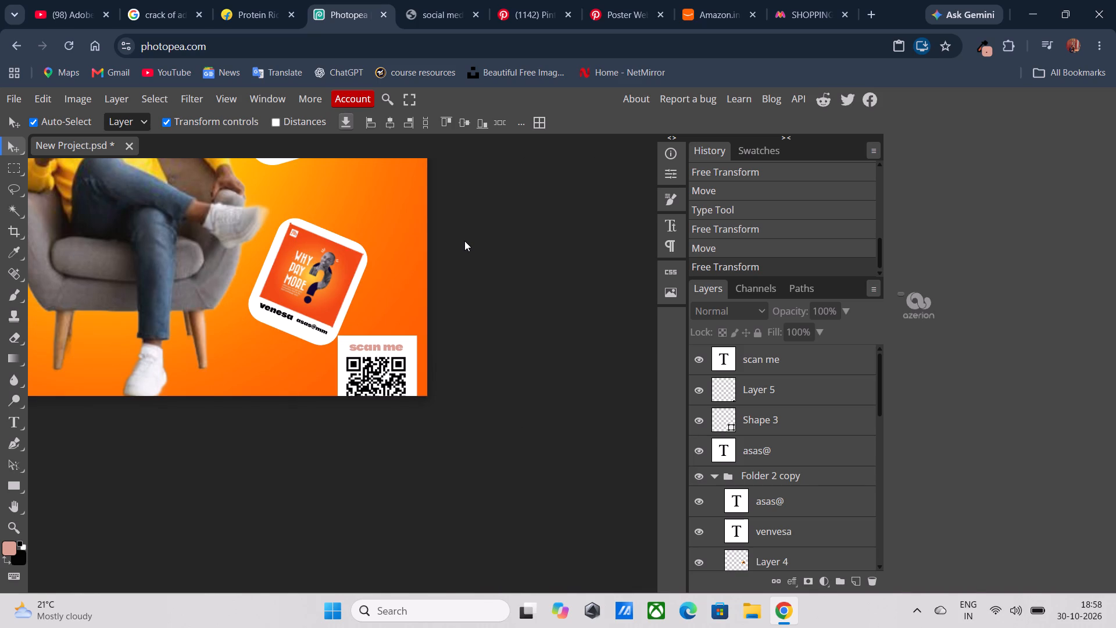
scroll(496, 324, "up", 5)
scroll(496, 324, "right", 1)
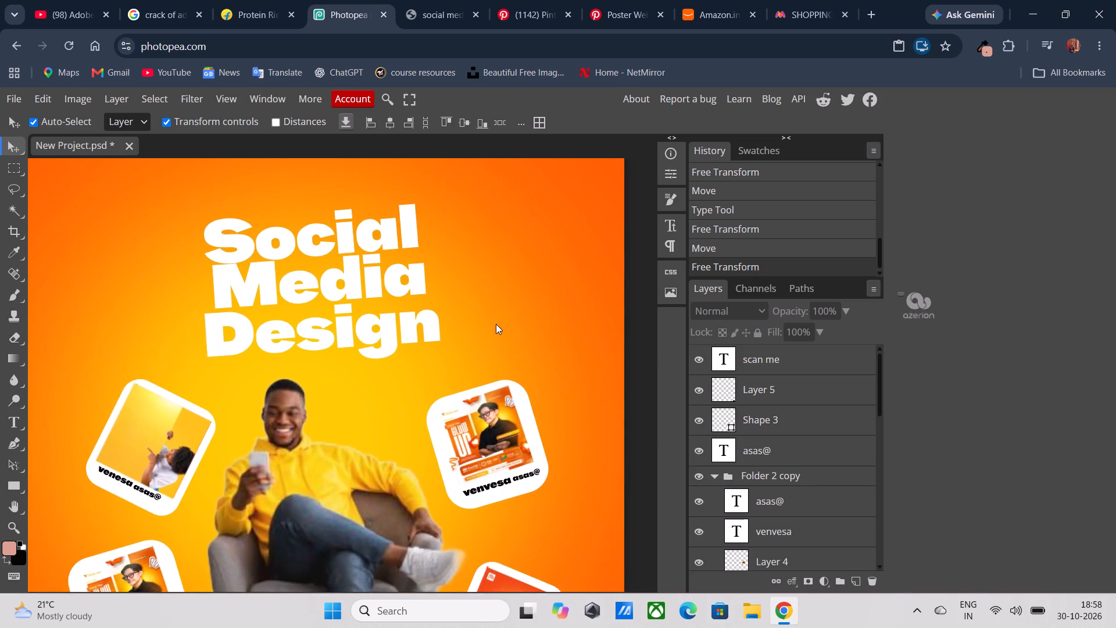
scroll(496, 324, "right", 1)
key("ctrl+minus")
key("ctrl+minus")
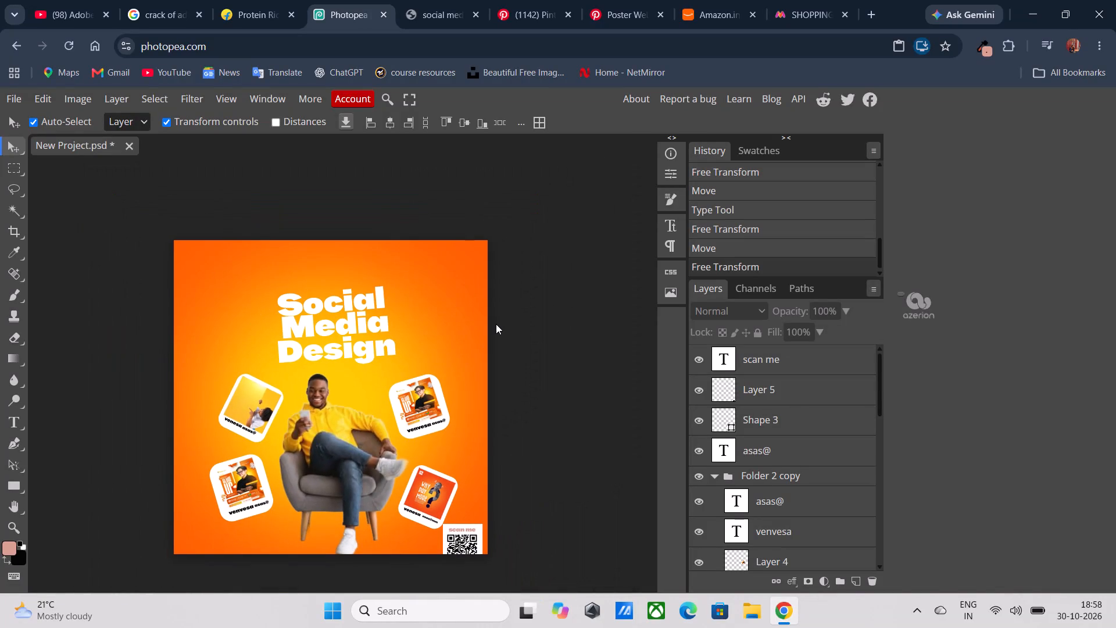
left_click(439, 0)
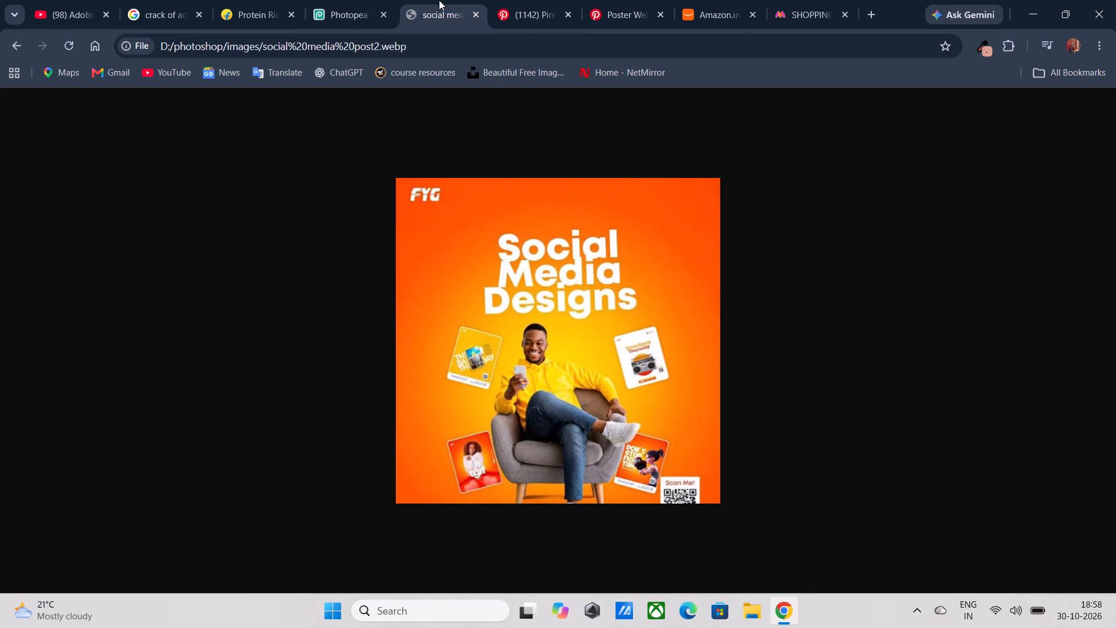
left_click(343, 3)
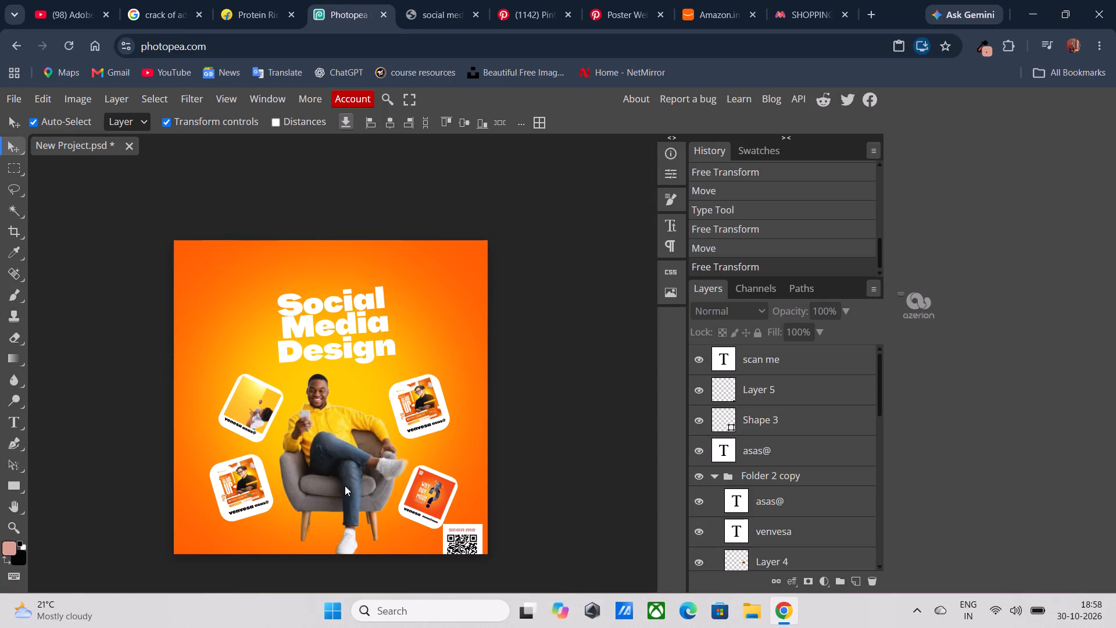
left_click(414, 0)
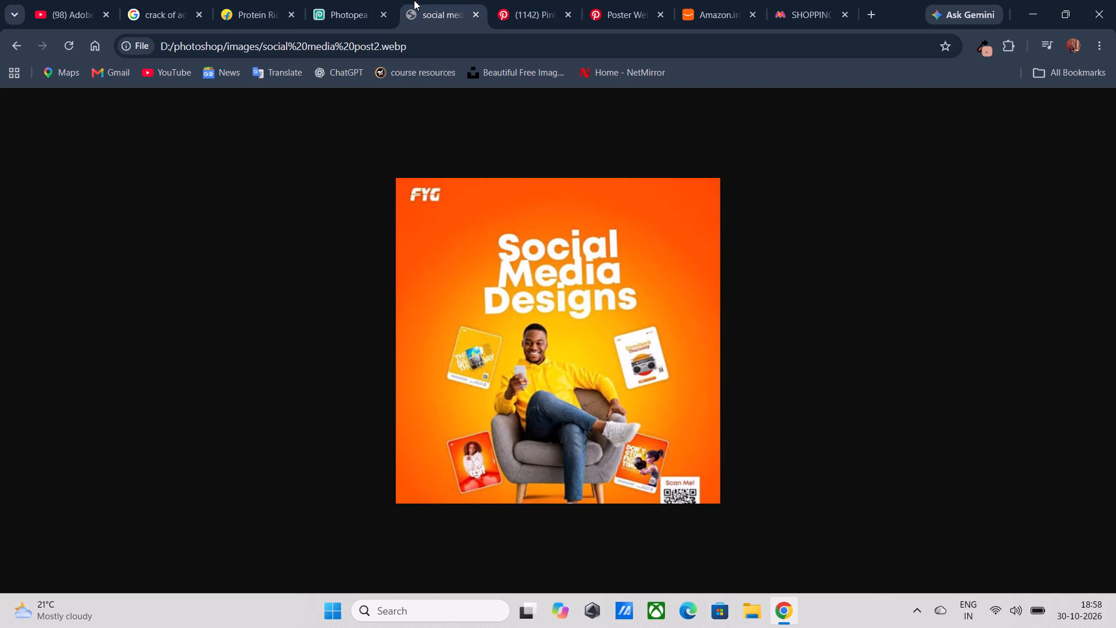
left_click(330, 16)
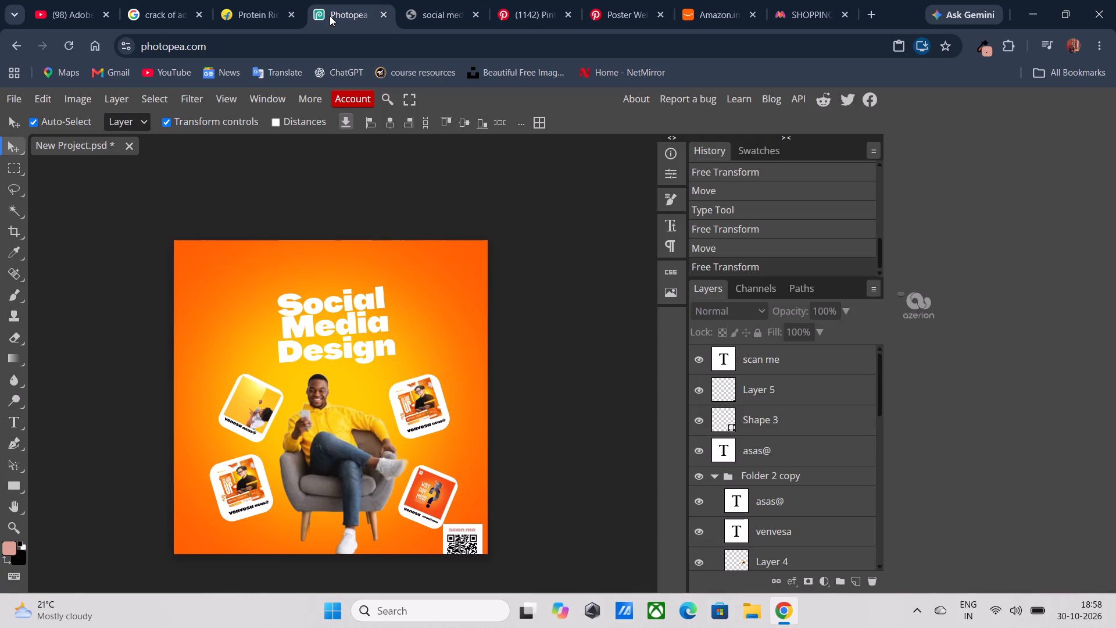
Add a space and an exclamation mark to the end of the "scan me" label above the QR code.
key("ctrl+plus")
key("ctrl+plus")
key("ctrl+plus")
scroll(488, 256, "down", 6)
scroll(488, 256, "left", 1)
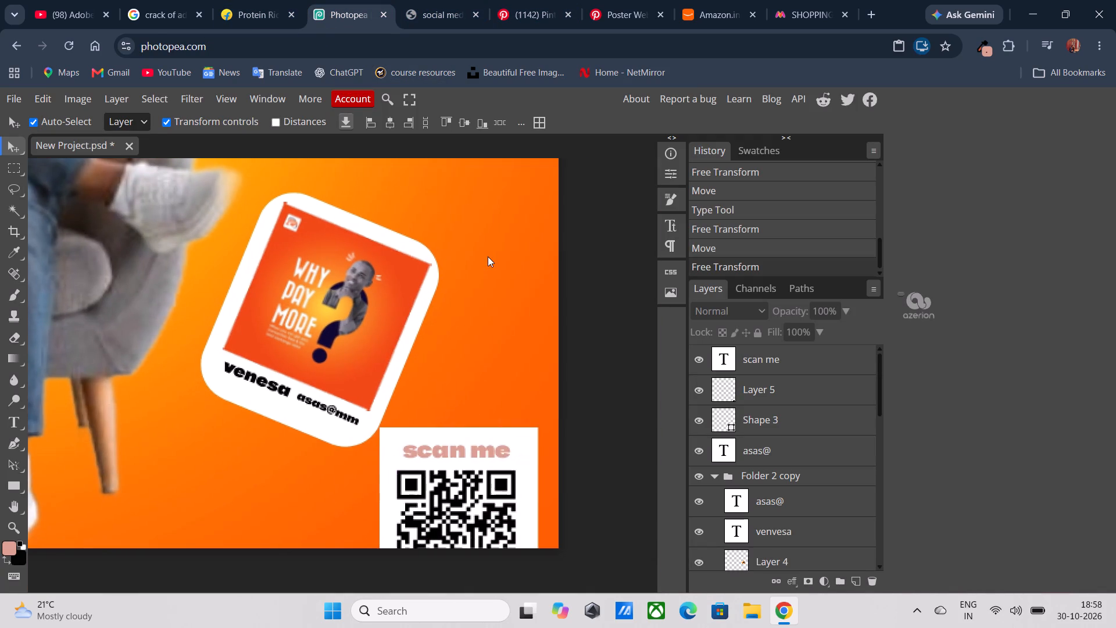
scroll(488, 256, "left", 2)
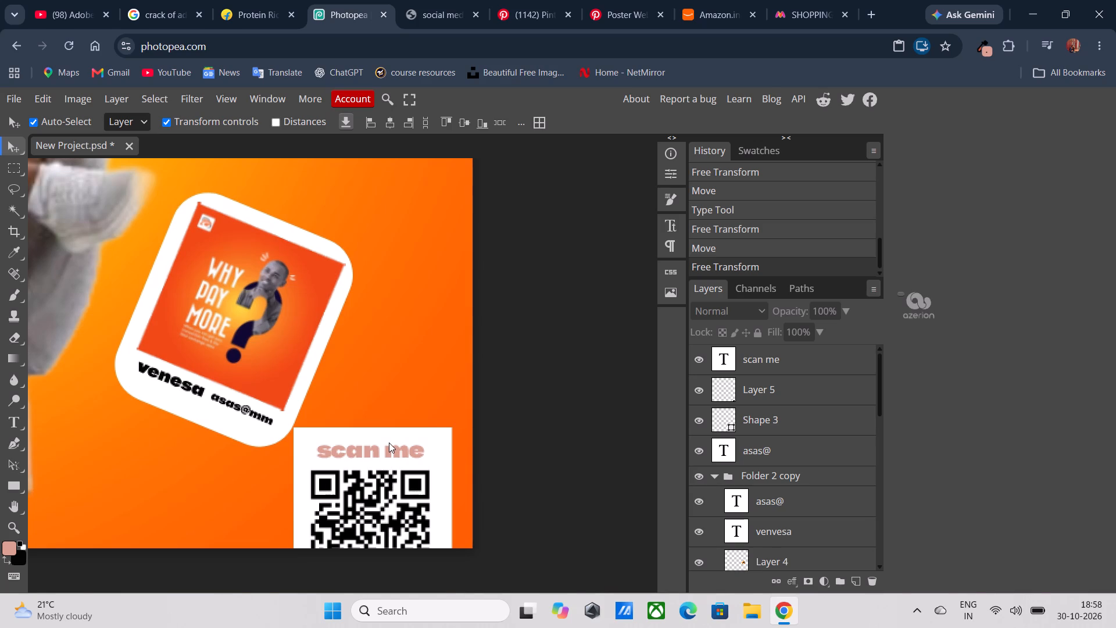
left_click(389, 443)
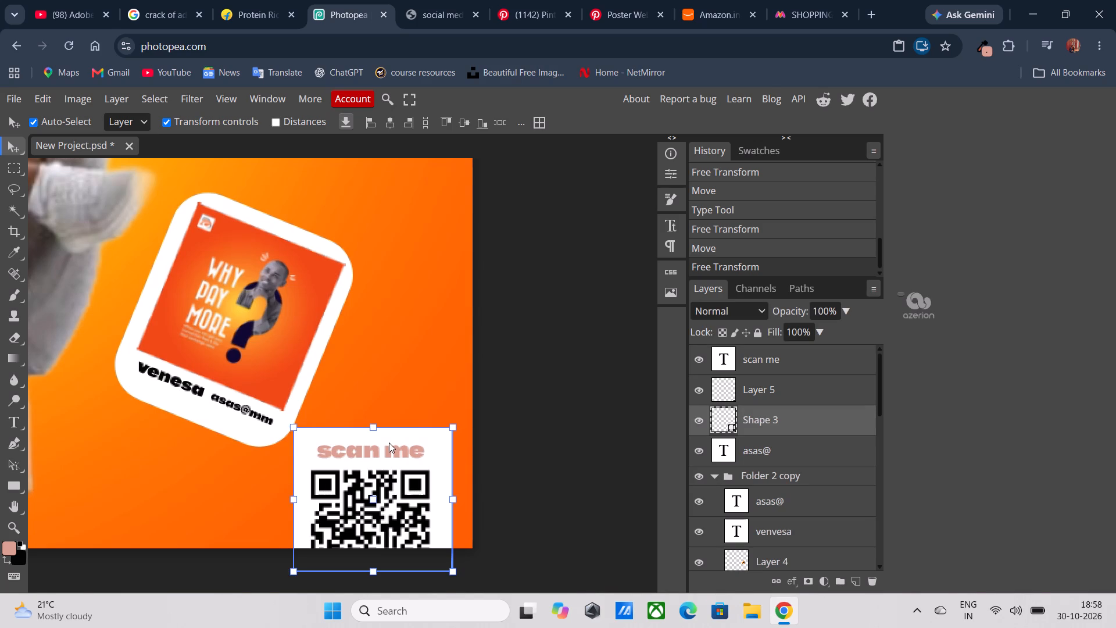
double_click(394, 453)
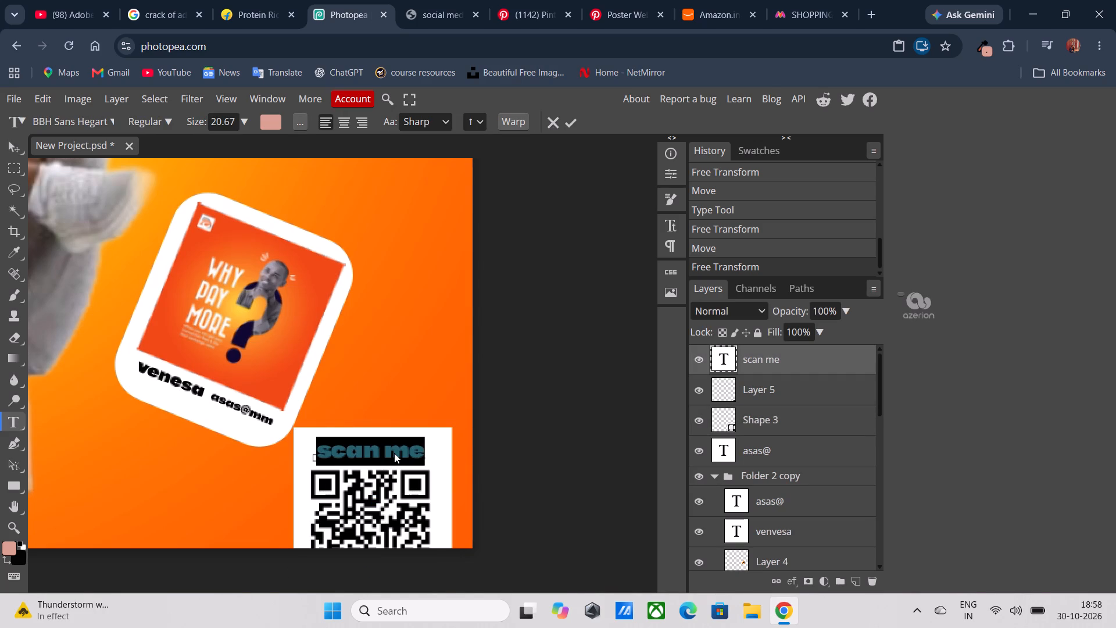
key("Right")
key("Right")
key("Right")
key("Right")
key("Right")
key("Right")
key("Right")
key("Right")
key("Right")
key("Right")
key("Right")
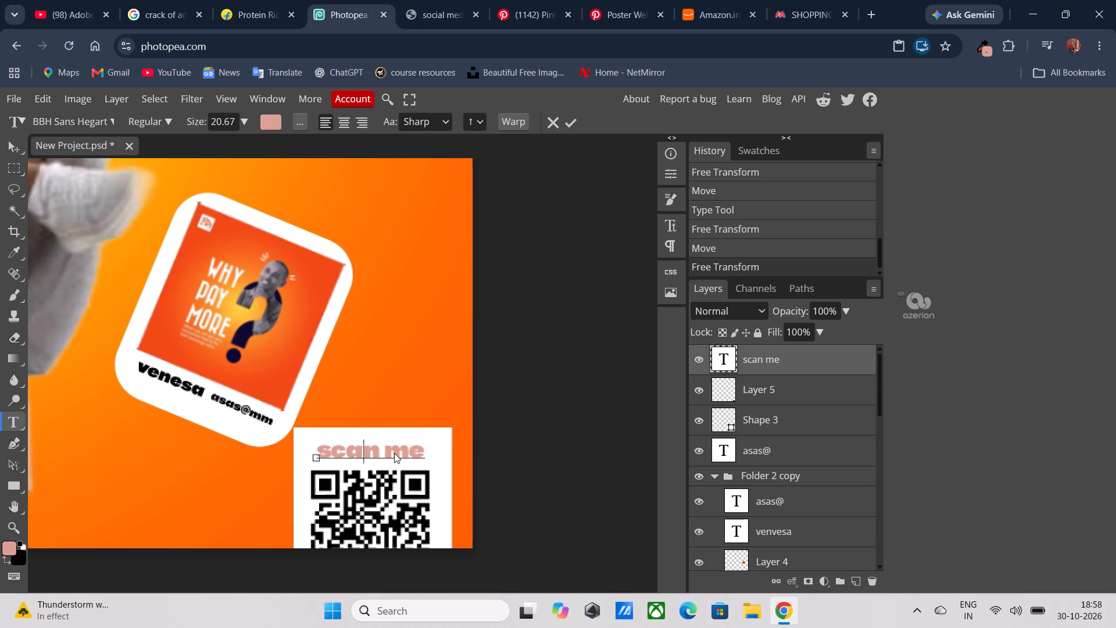
key("space")
key("shift+exclam")
left_click(571, 126)
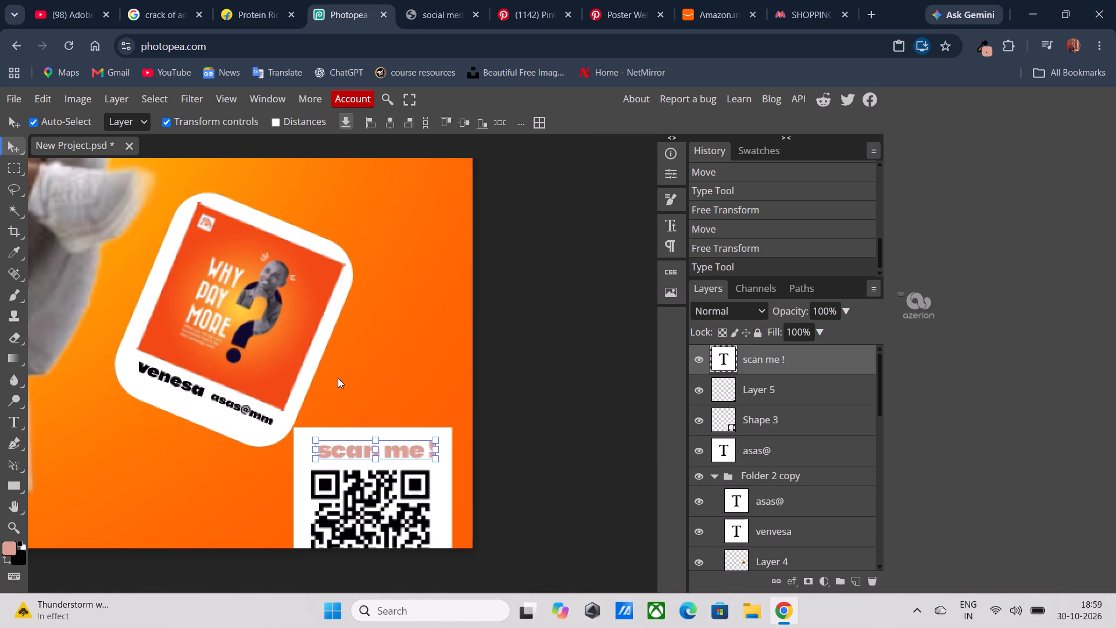
left_click(332, 387)
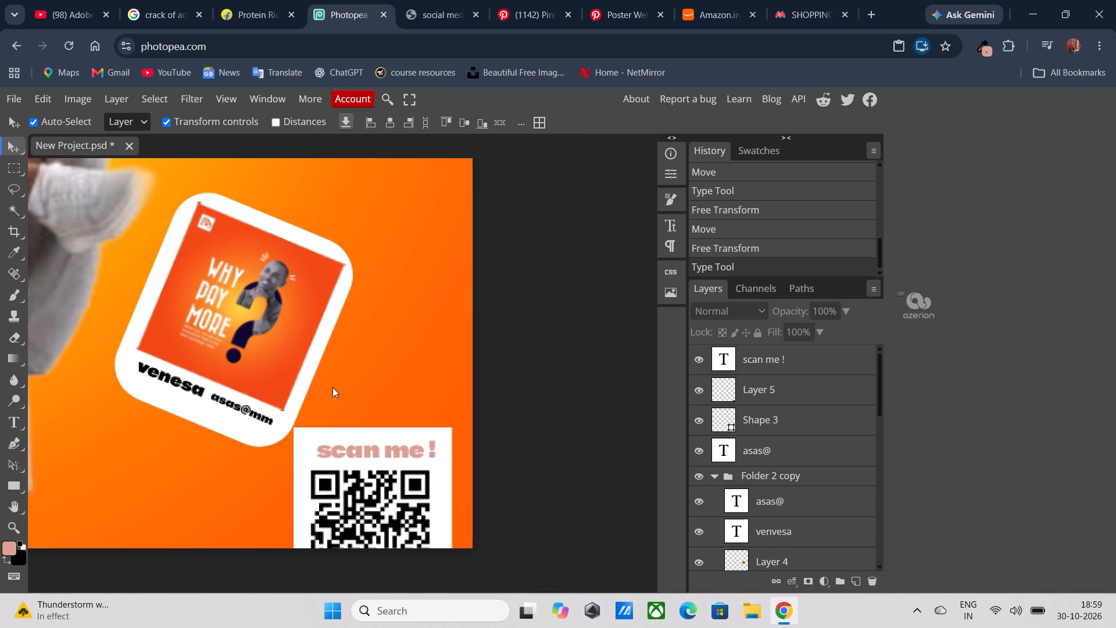
Compare the whole poster with the reference design, checking the QR label and the upper-left corner logo.
key("ctrl+minus")
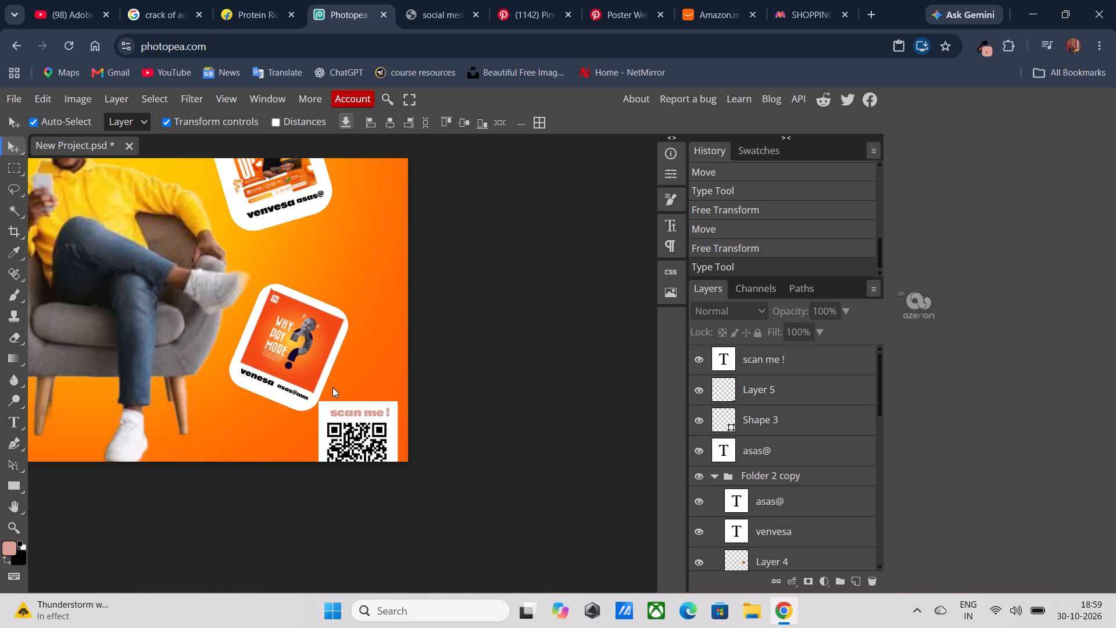
scroll(332, 387, "right", 3)
key("ctrl+plus")
key("ctrl+minus")
key("ctrl+minus")
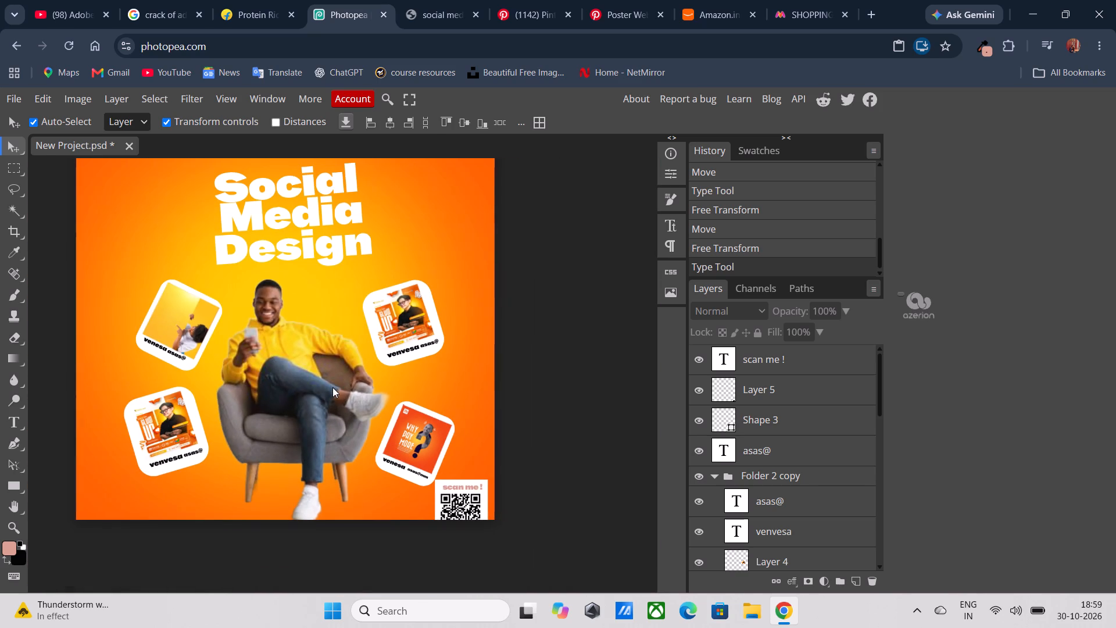
scroll(332, 387, "up", 2)
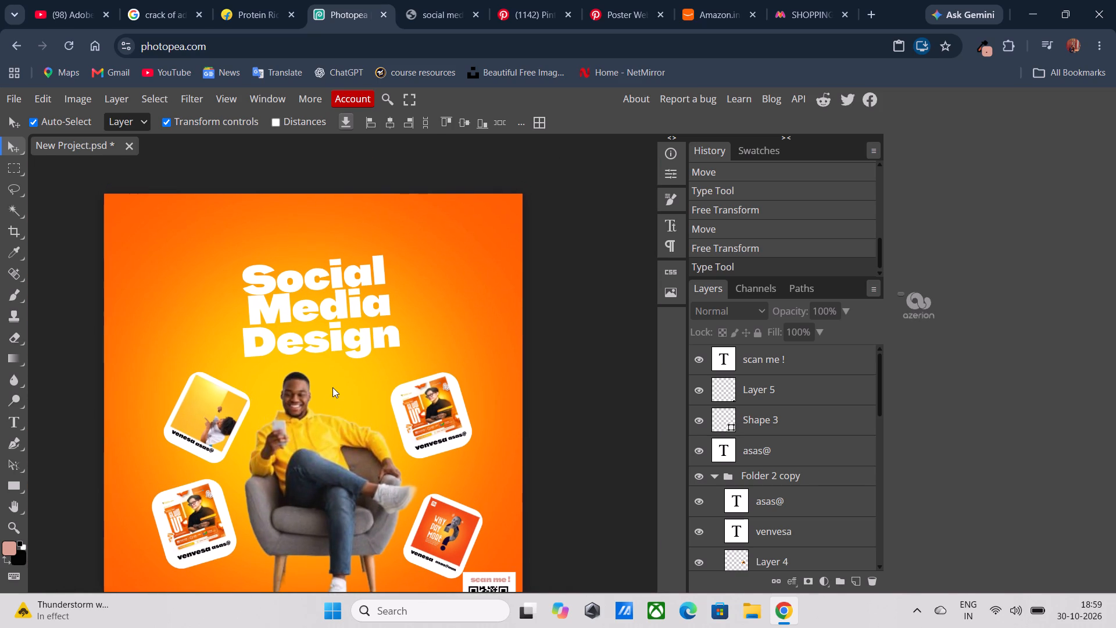
scroll(332, 387, "down", 1)
left_click(446, 0)
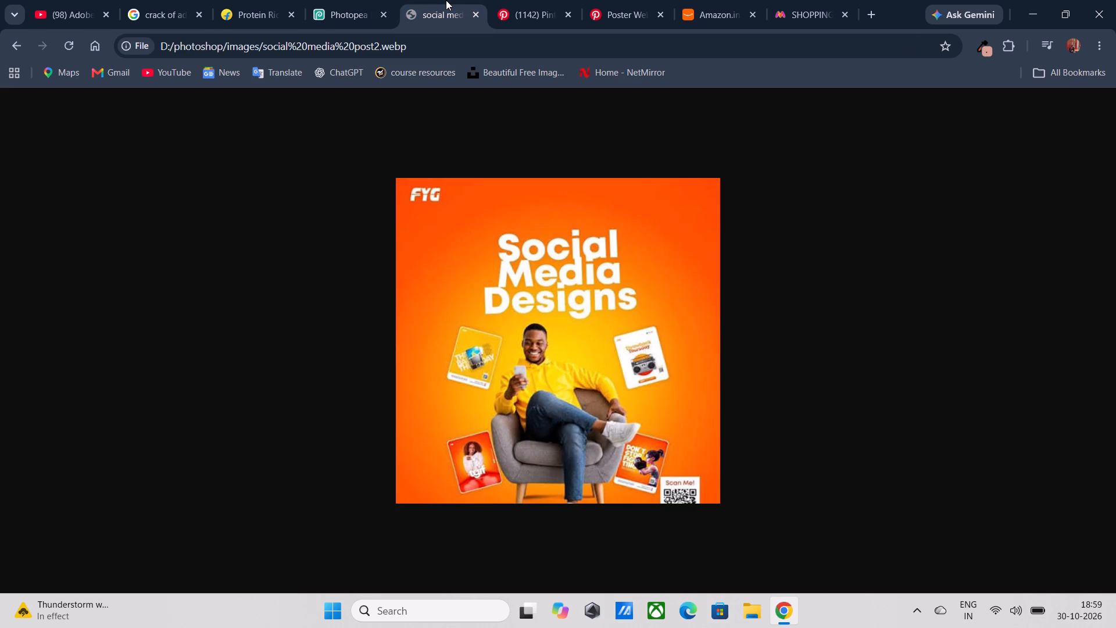
left_click(339, 6)
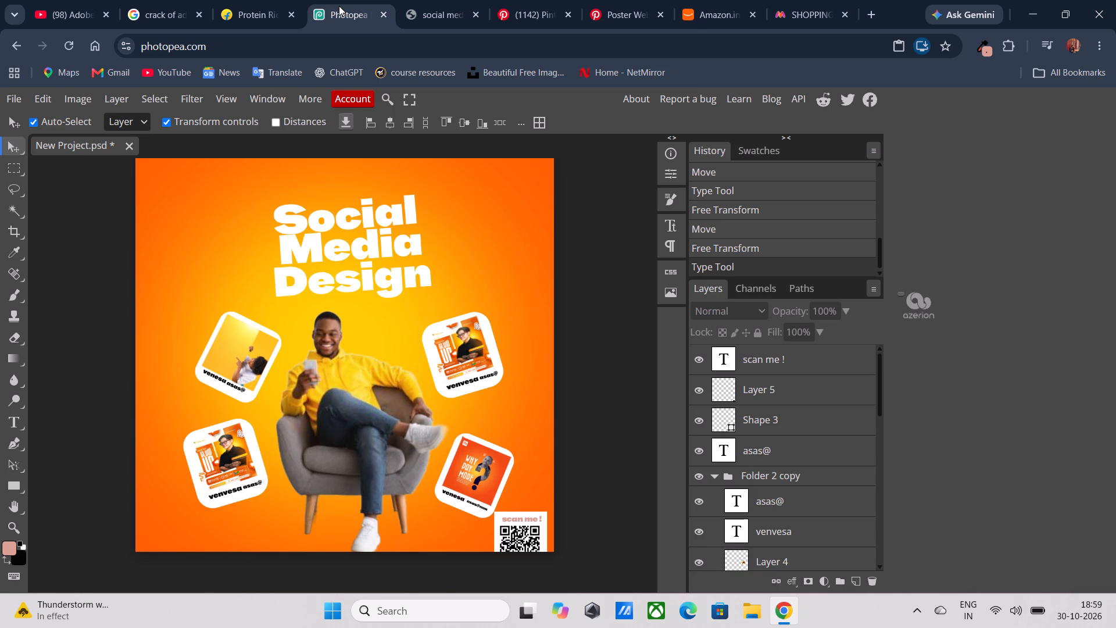
left_click(459, 0)
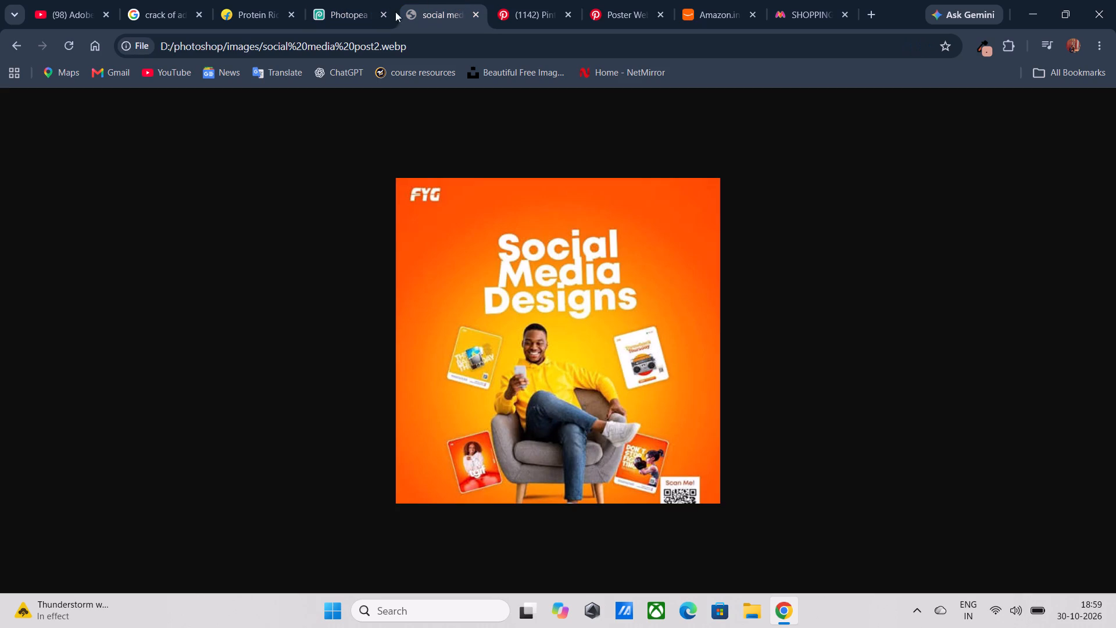
left_click(345, 8)
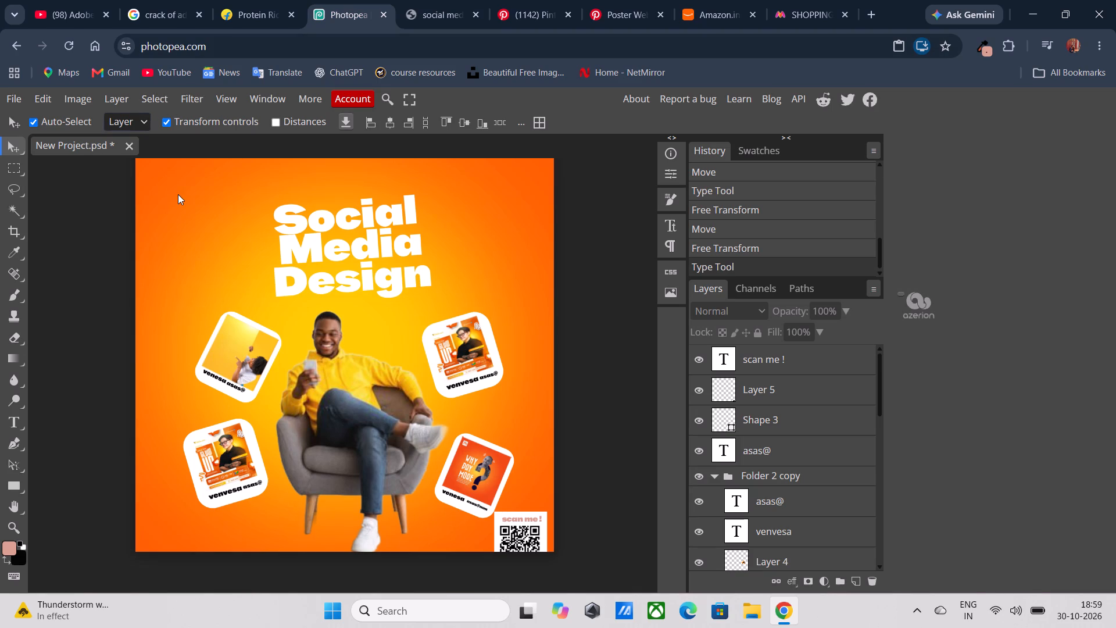
Add the text "SMD" in white (ffffff) near the poster's upper-left corner.
left_click(16, 429)
left_click(99, 422)
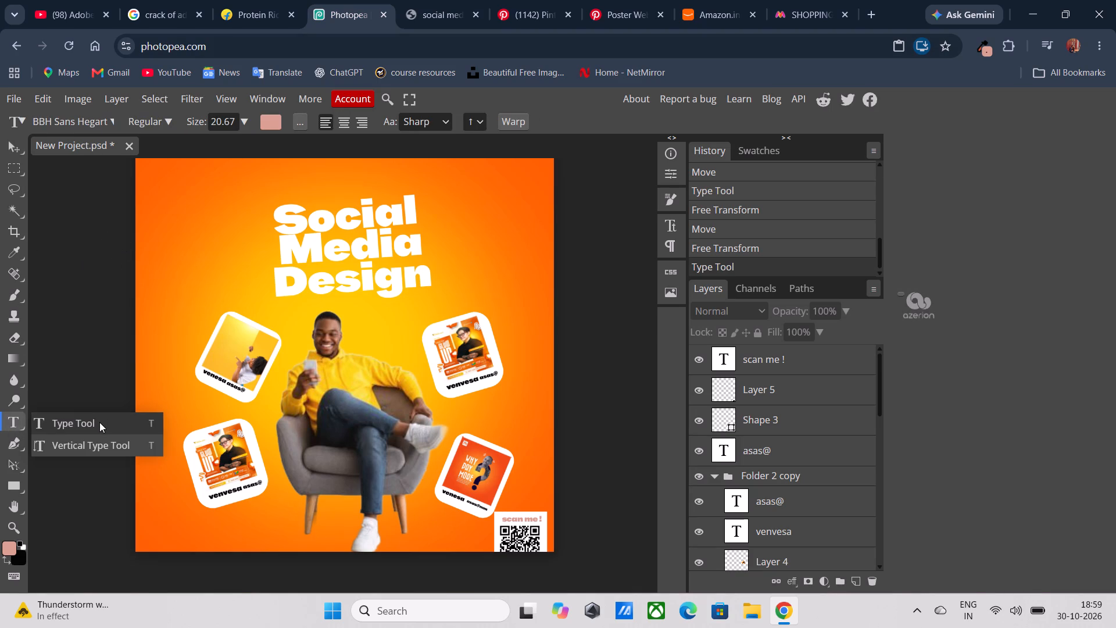
left_click(274, 123)
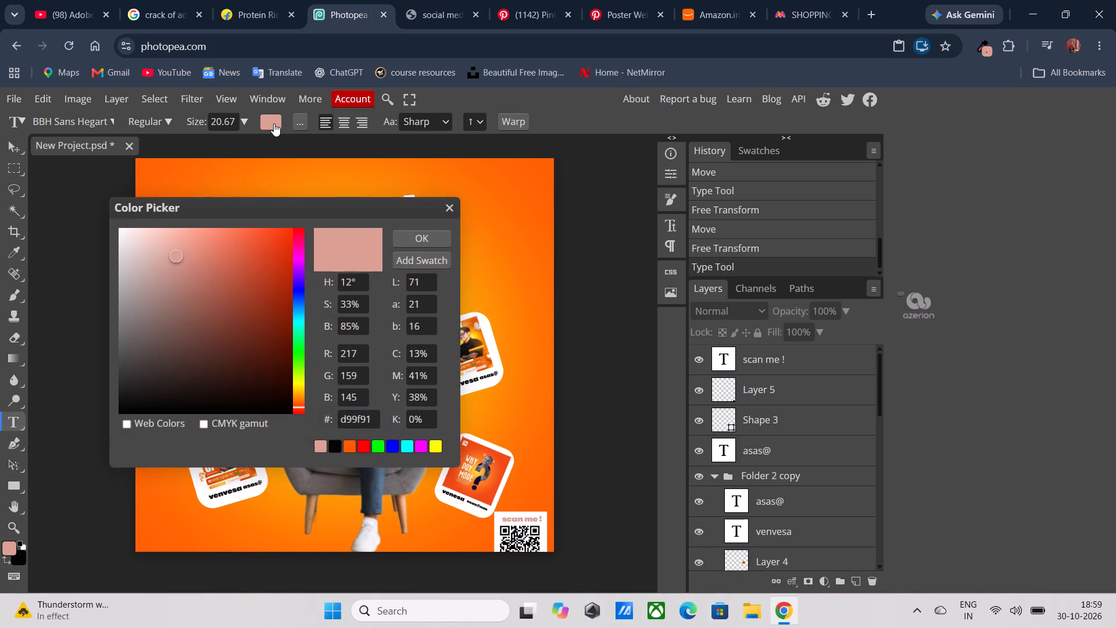
left_click_drag(121, 237, 80, 209)
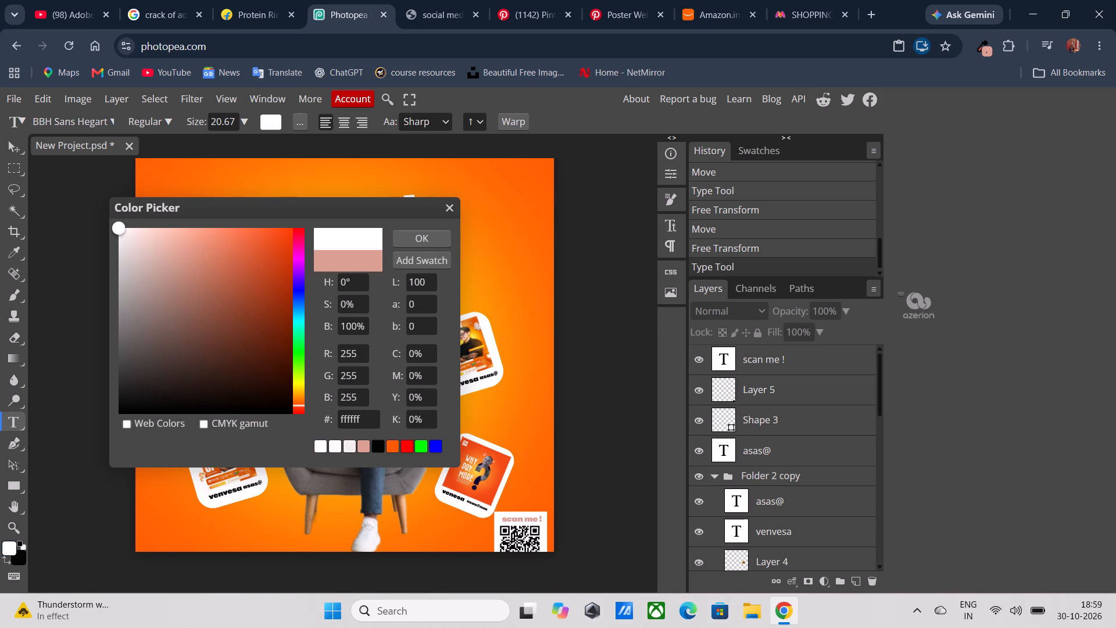
left_click(437, 231)
left_click(162, 177)
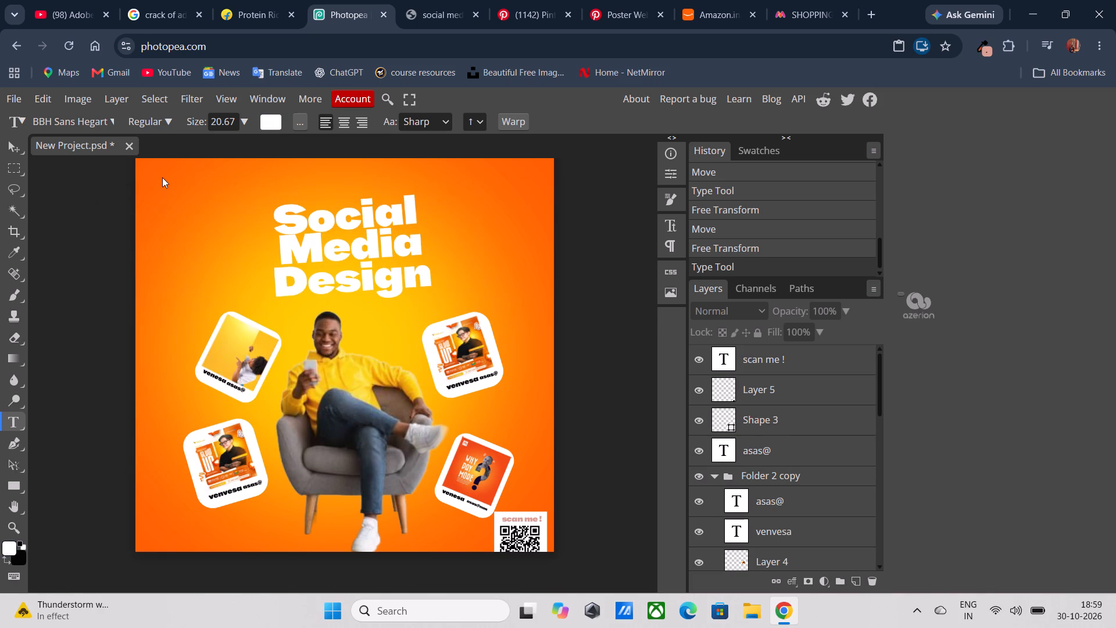
key("shift+f")
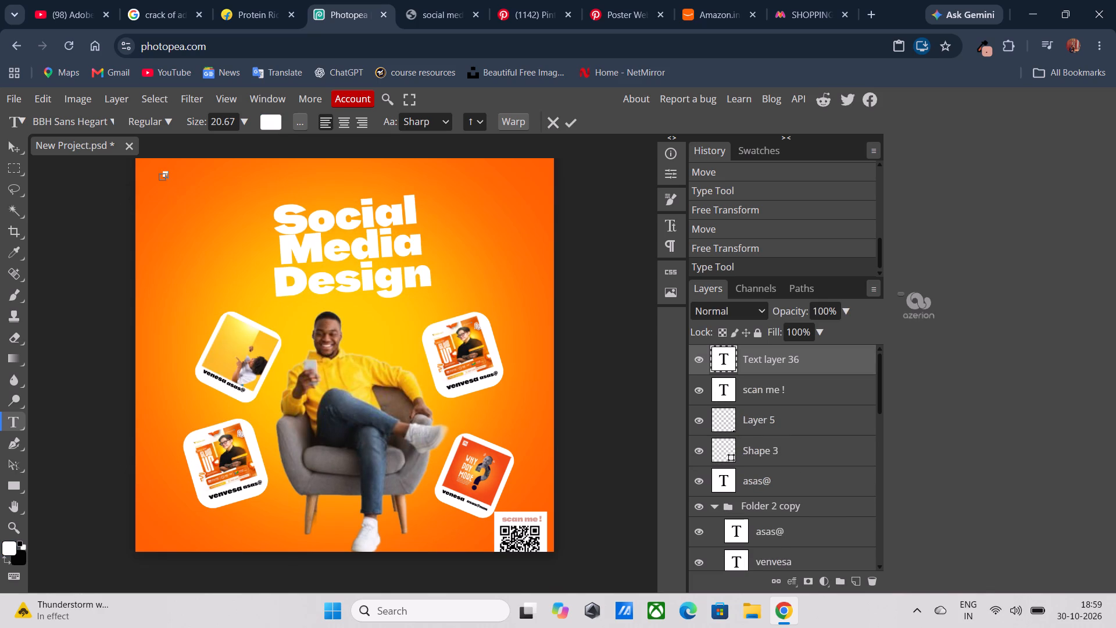
key("BackSpace")
type("SMD")
Set the font size of the whole "SMD" text to 39 px.
left_click(240, 124)
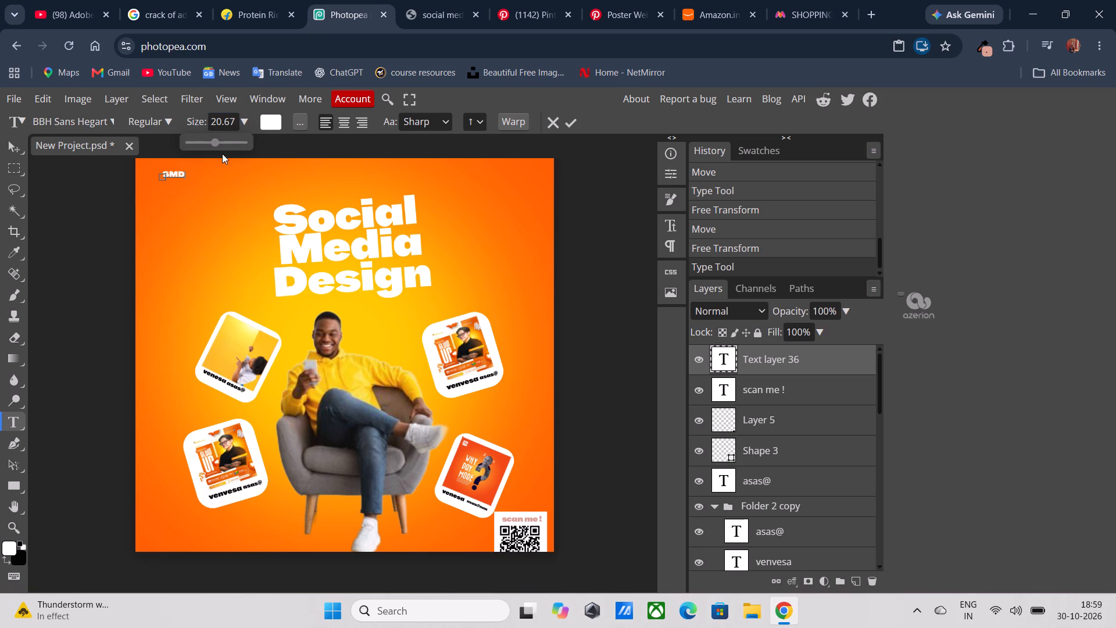
left_click_drag(216, 144, 231, 144)
key("ctrl+a")
left_click(38, 232)
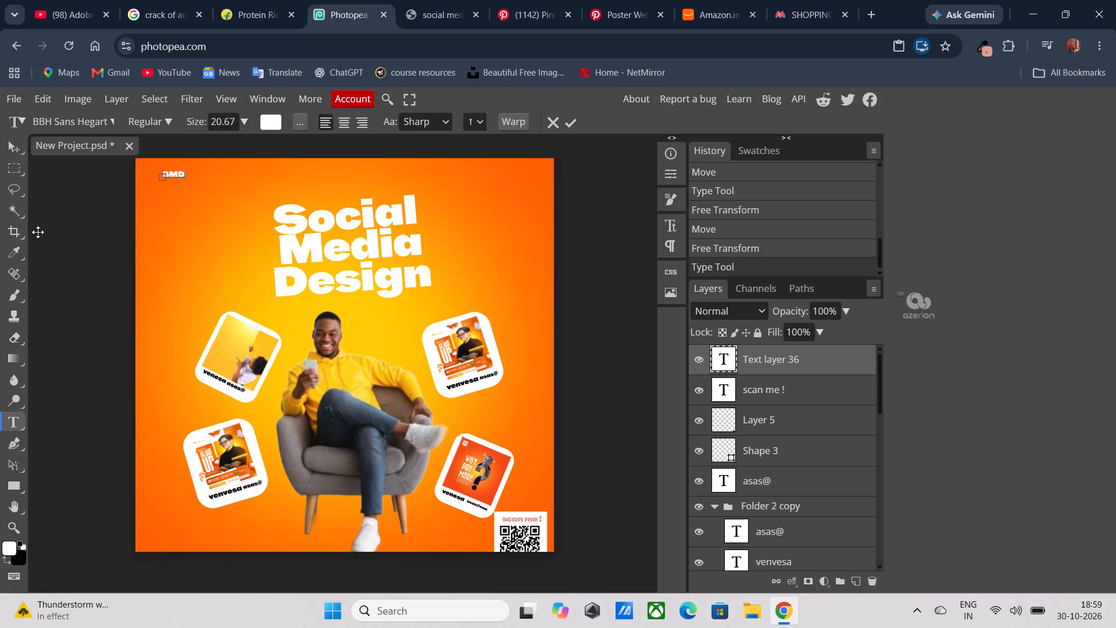
key("ctrl+a")
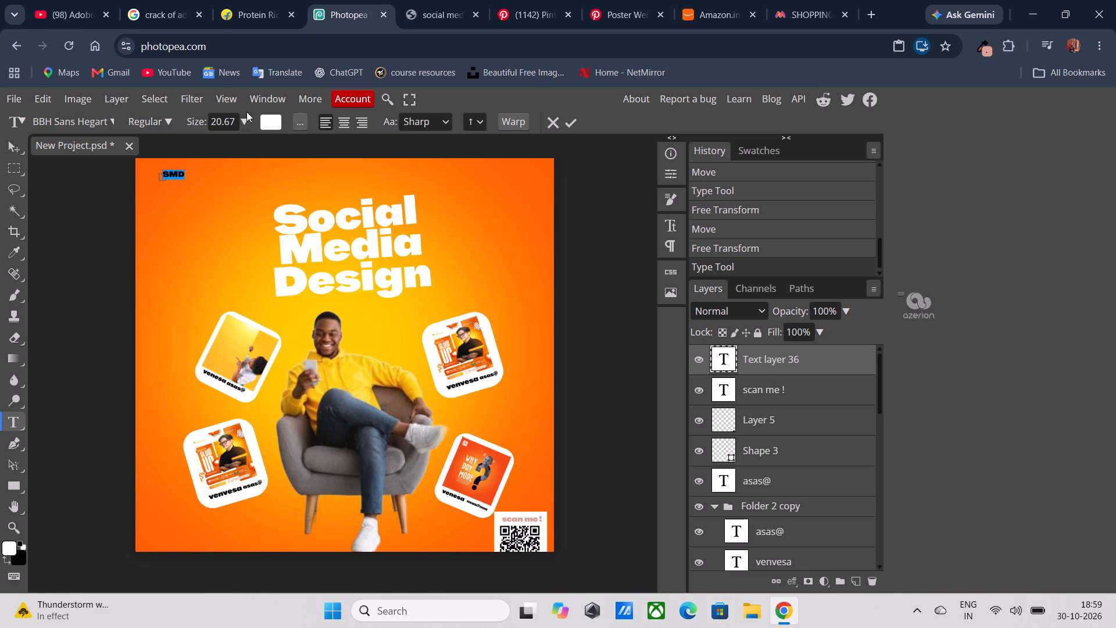
left_click(247, 122)
left_click_drag(212, 142, 227, 145)
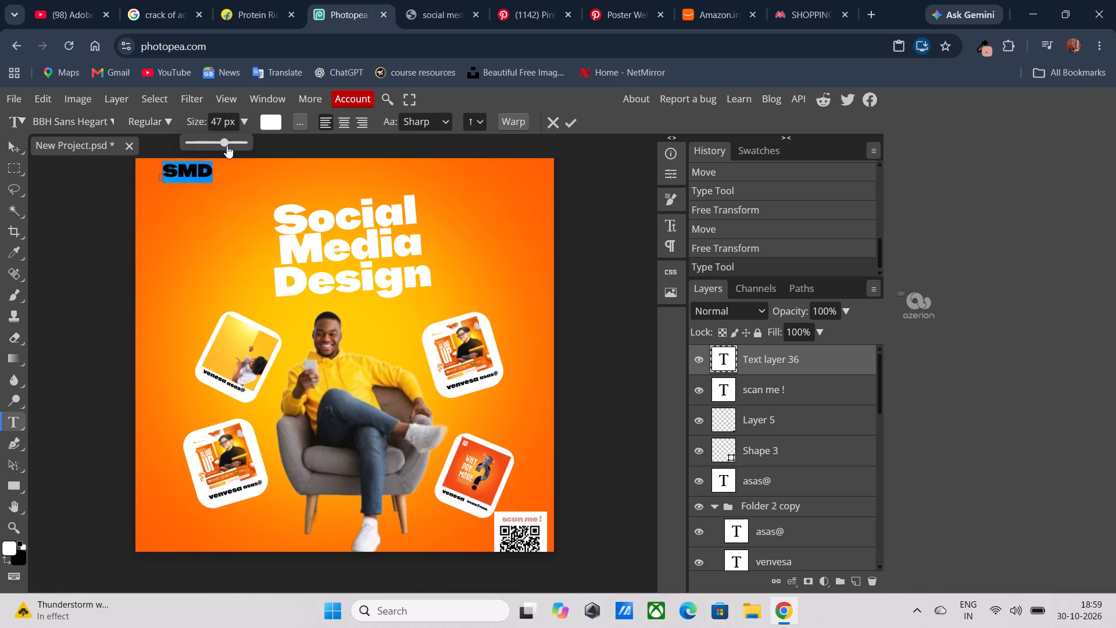
left_click_drag(227, 145, 223, 147)
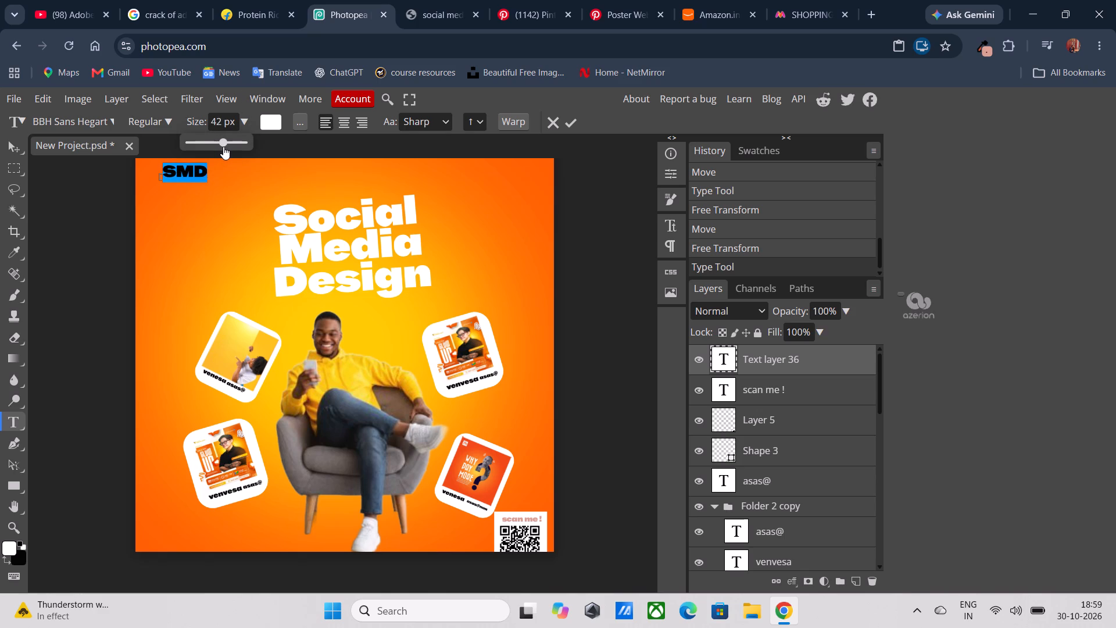
left_click_drag(223, 147, 222, 147)
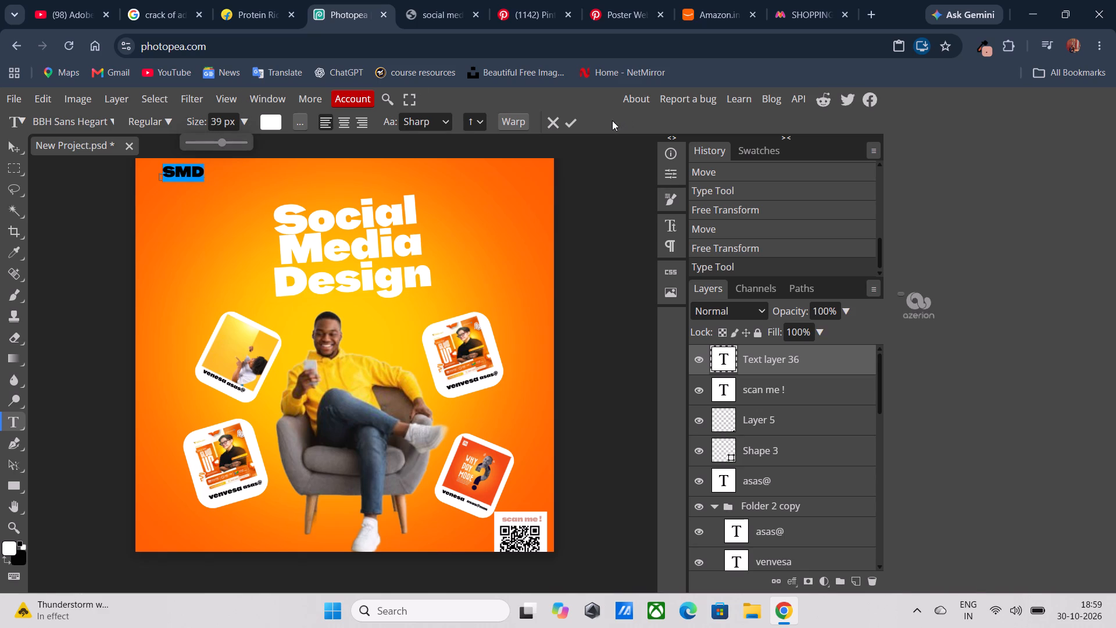
left_click(571, 127)
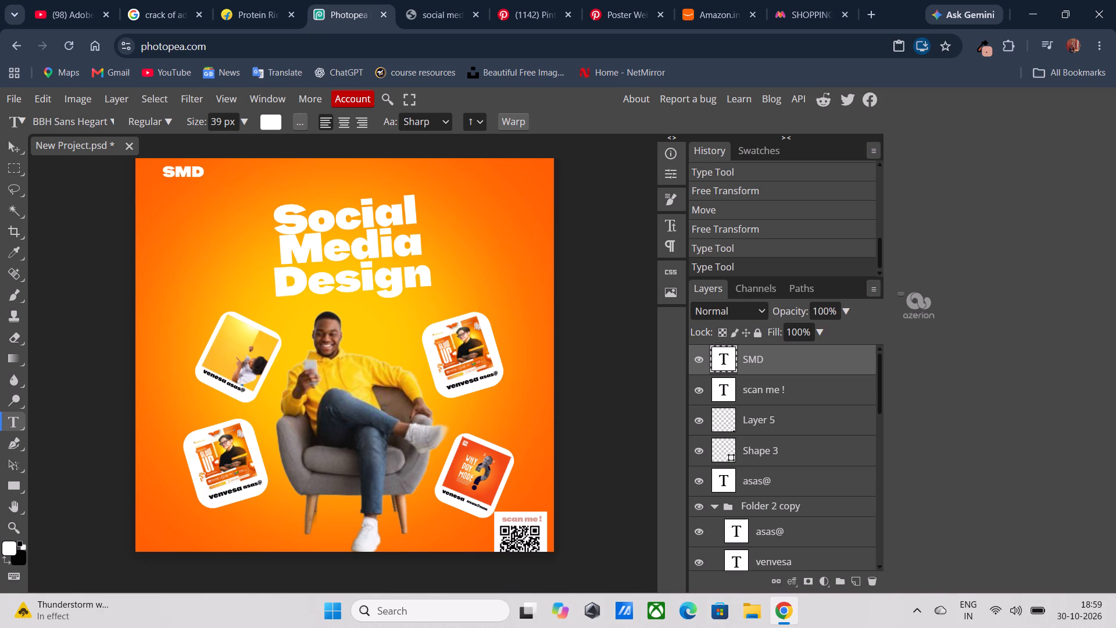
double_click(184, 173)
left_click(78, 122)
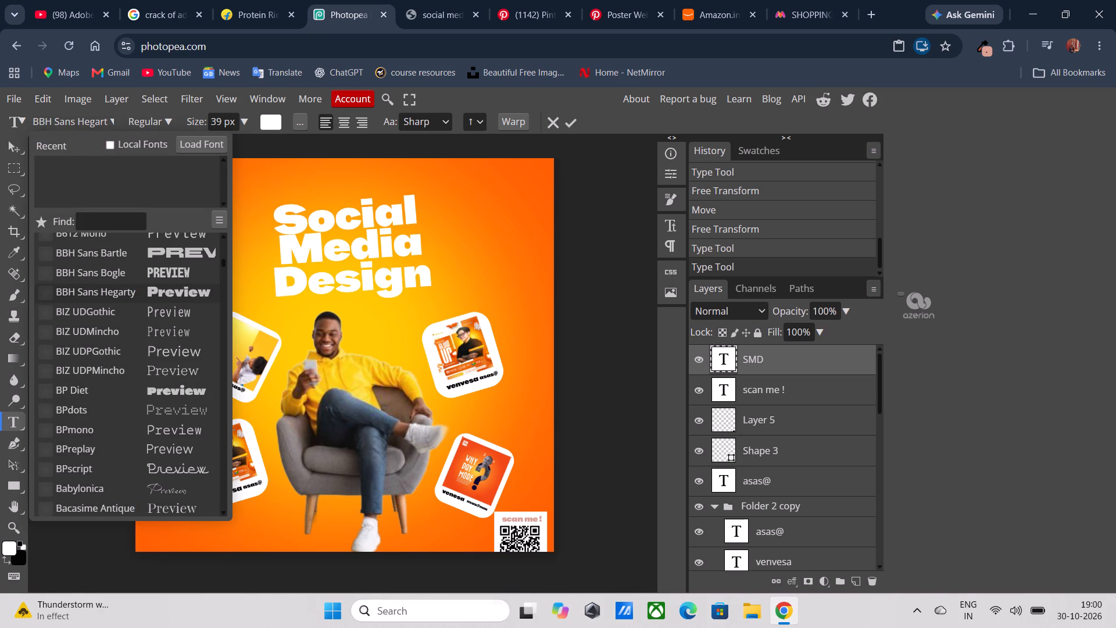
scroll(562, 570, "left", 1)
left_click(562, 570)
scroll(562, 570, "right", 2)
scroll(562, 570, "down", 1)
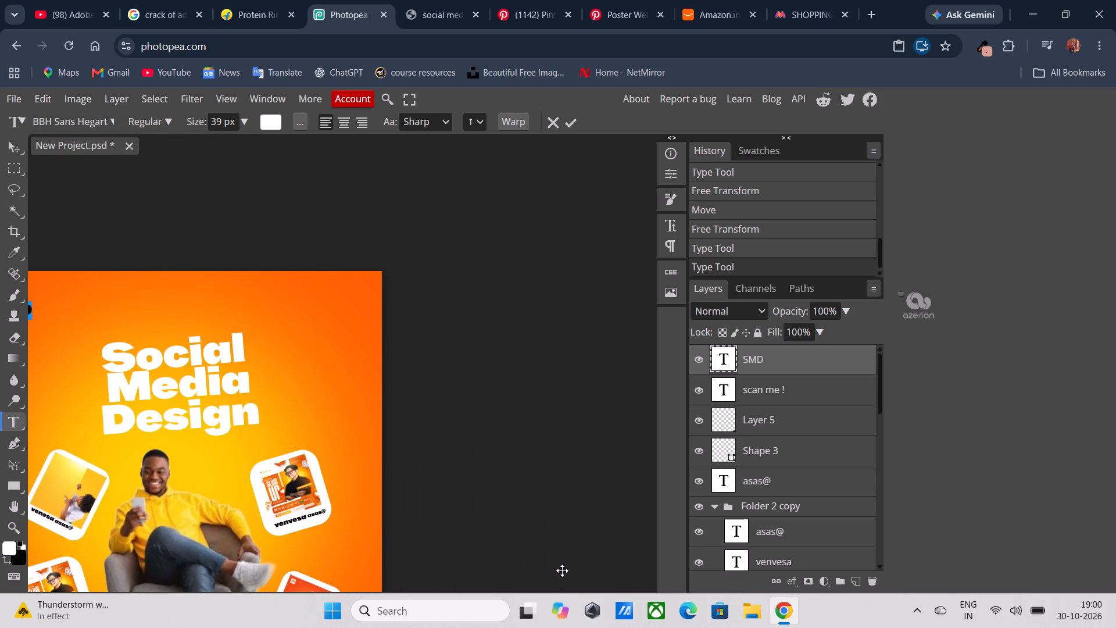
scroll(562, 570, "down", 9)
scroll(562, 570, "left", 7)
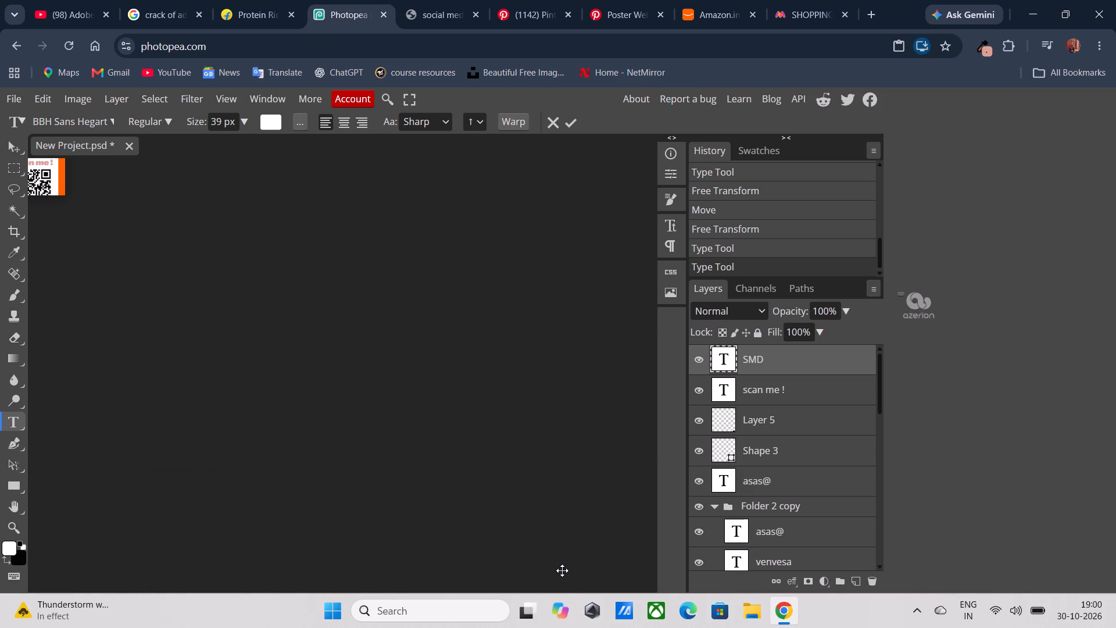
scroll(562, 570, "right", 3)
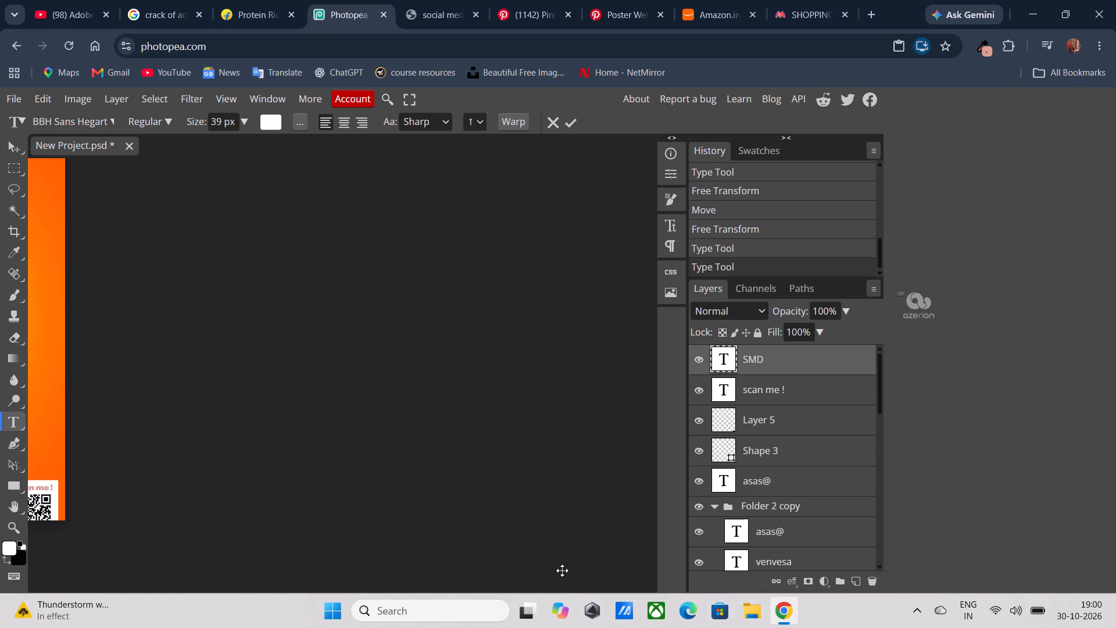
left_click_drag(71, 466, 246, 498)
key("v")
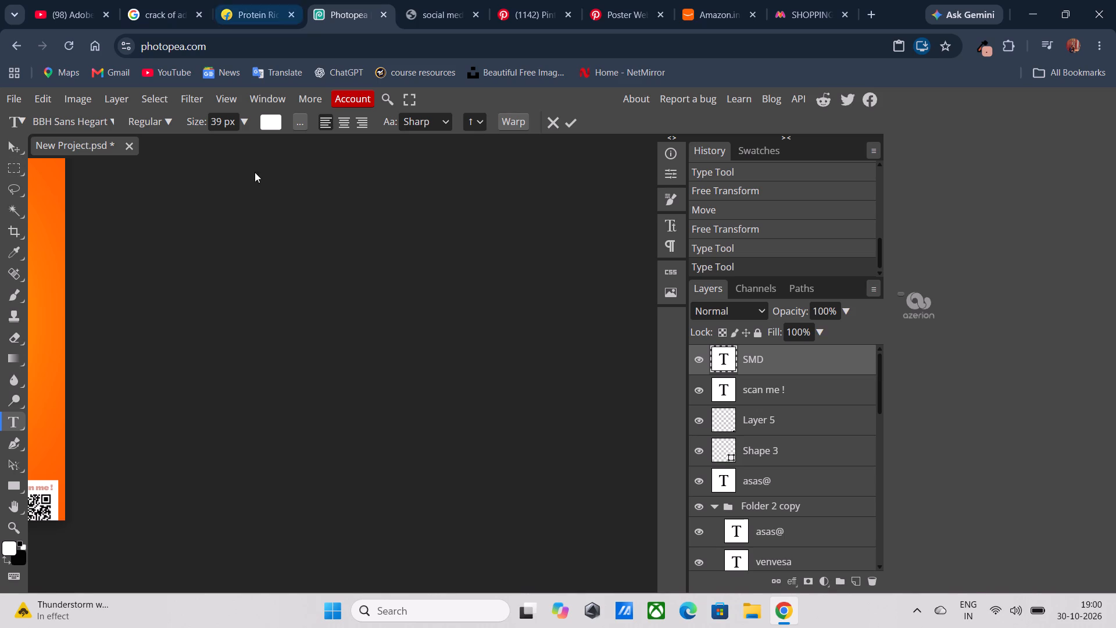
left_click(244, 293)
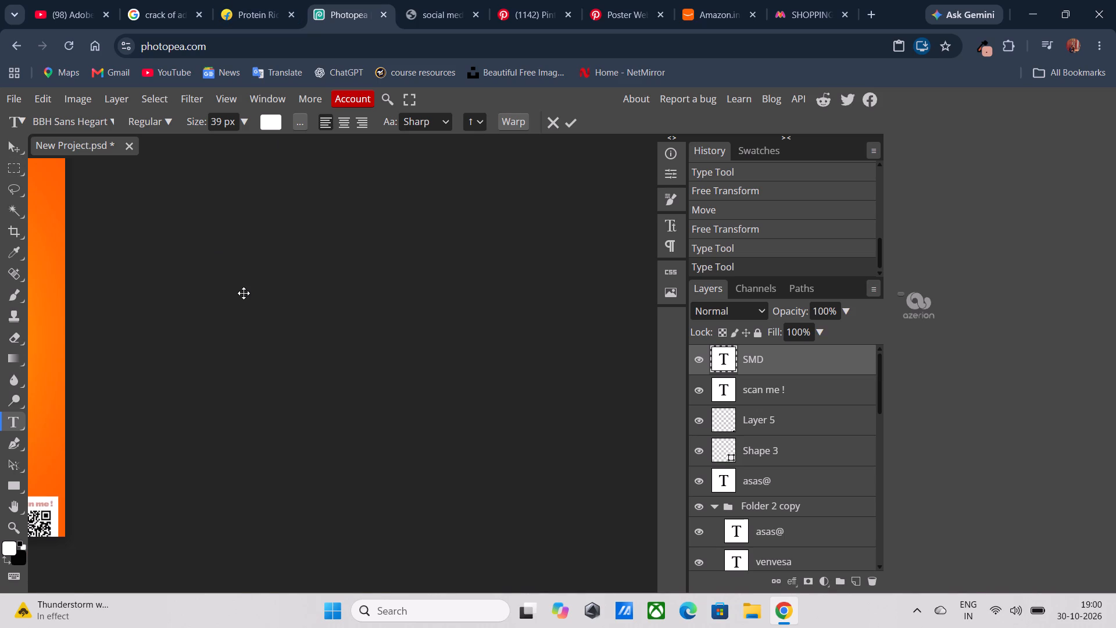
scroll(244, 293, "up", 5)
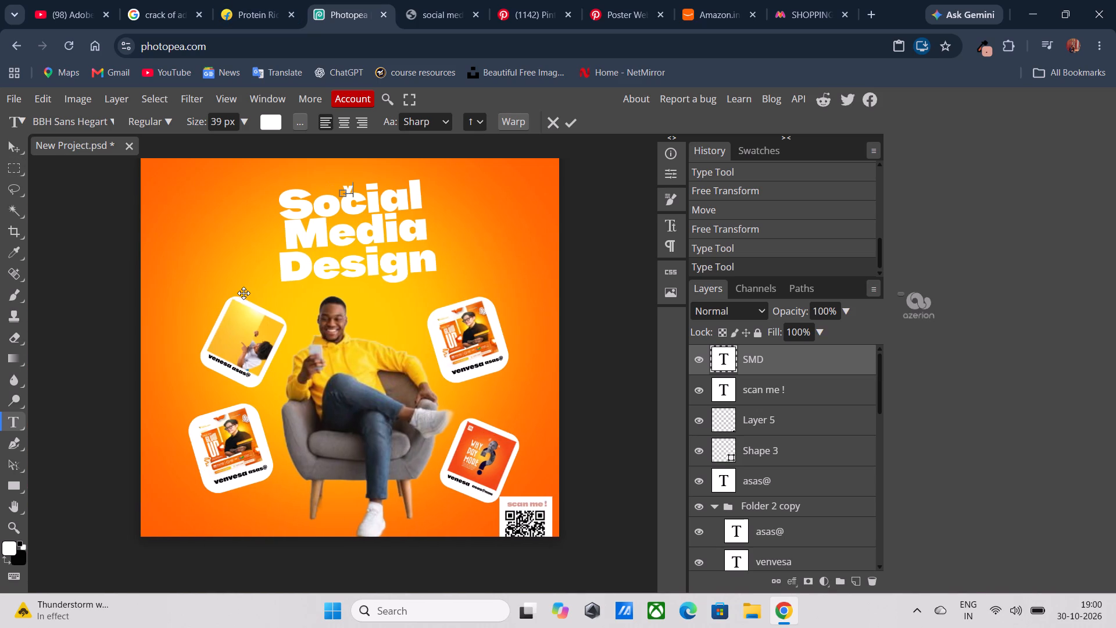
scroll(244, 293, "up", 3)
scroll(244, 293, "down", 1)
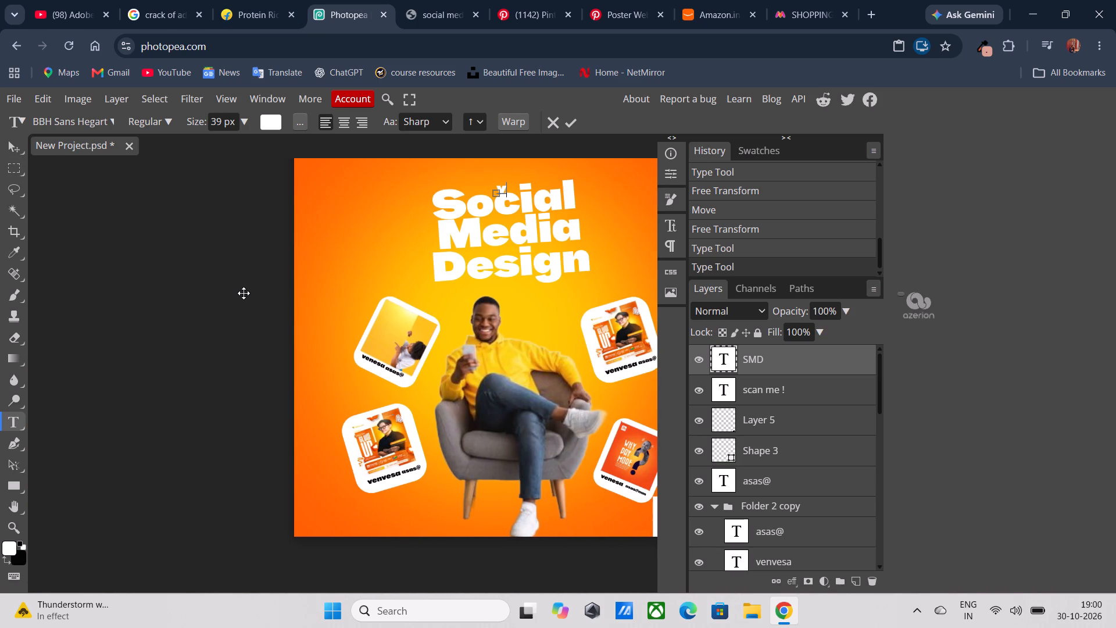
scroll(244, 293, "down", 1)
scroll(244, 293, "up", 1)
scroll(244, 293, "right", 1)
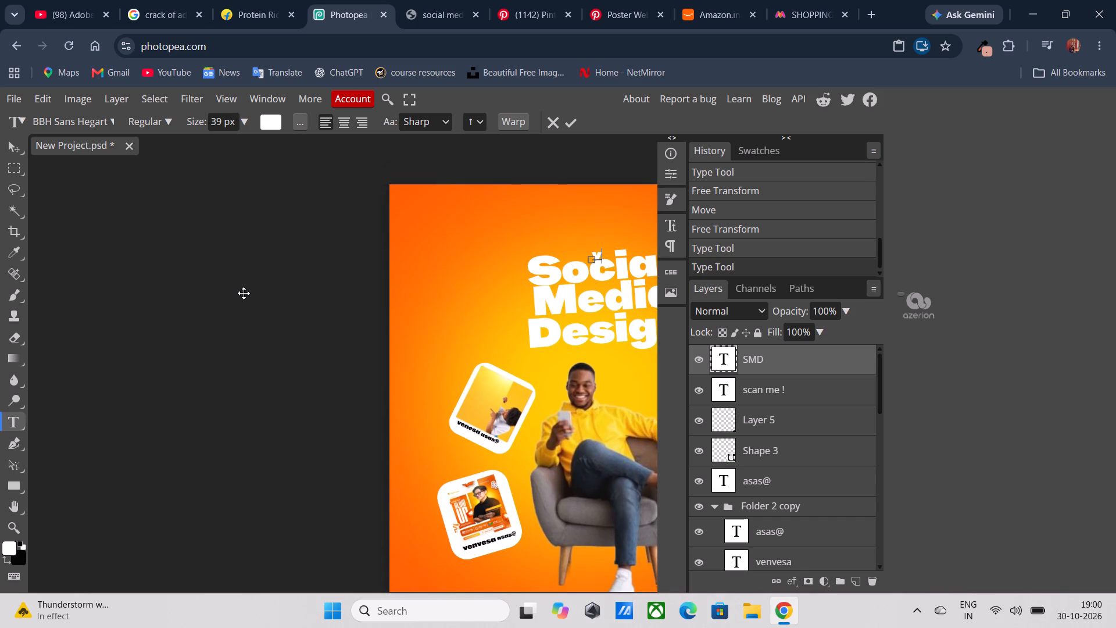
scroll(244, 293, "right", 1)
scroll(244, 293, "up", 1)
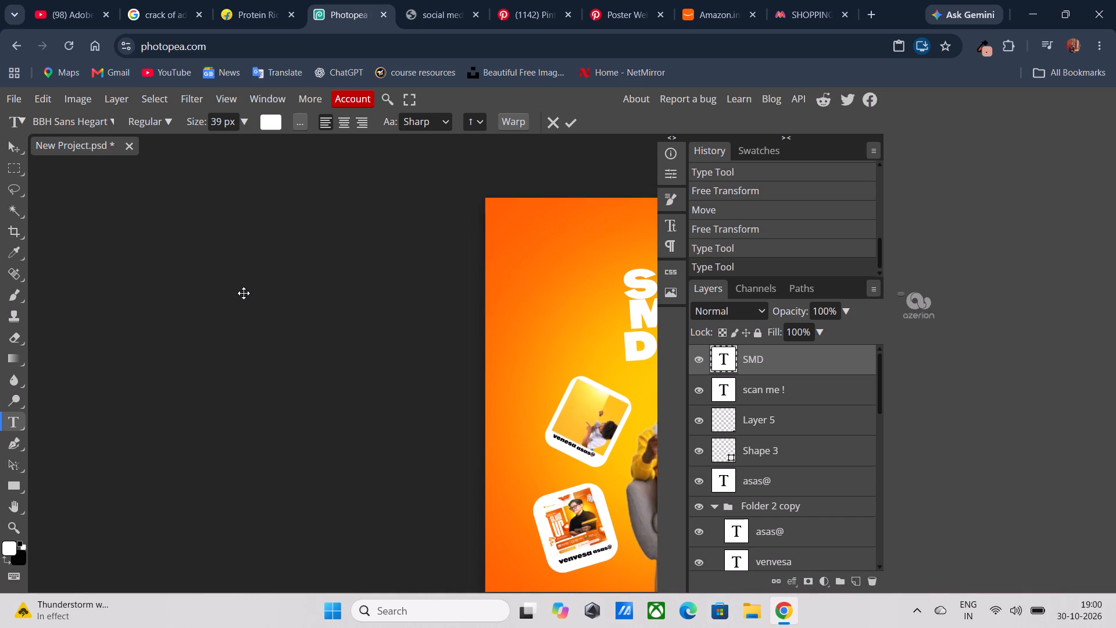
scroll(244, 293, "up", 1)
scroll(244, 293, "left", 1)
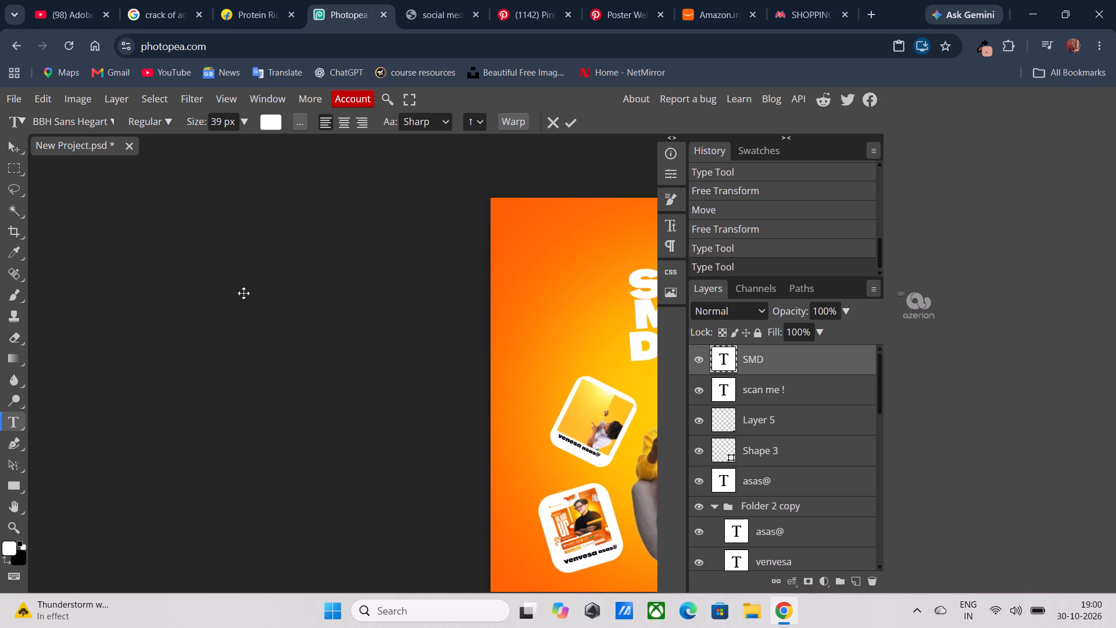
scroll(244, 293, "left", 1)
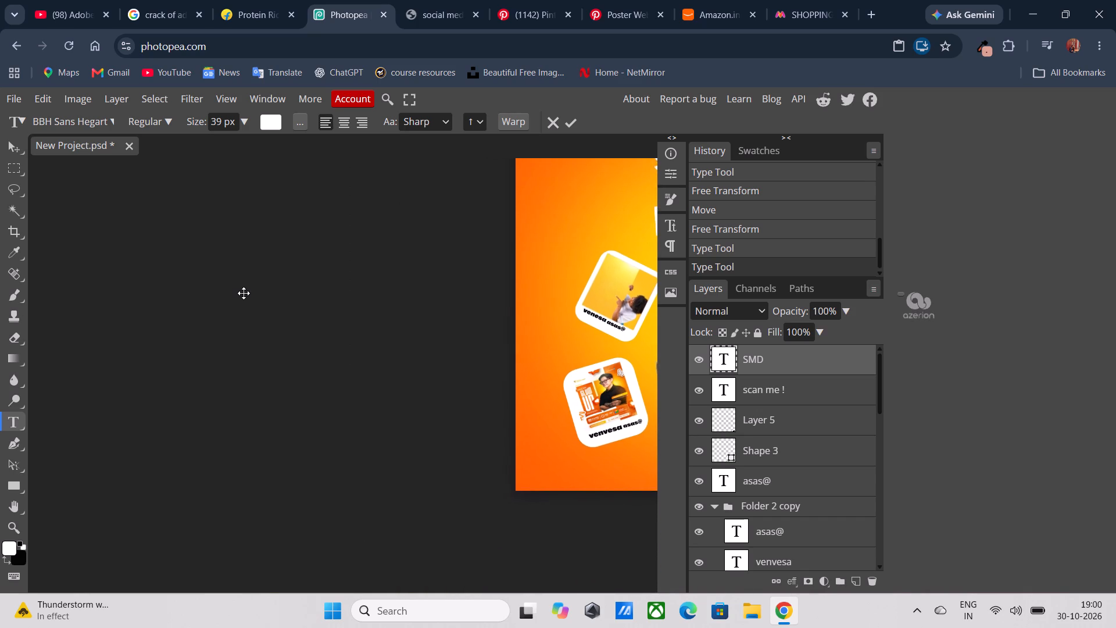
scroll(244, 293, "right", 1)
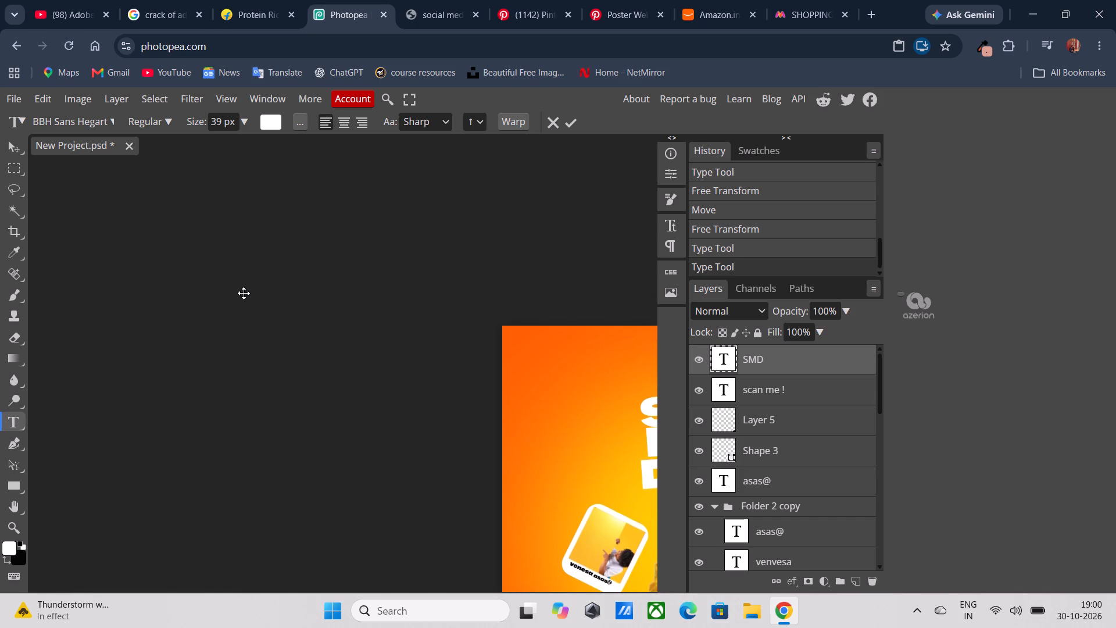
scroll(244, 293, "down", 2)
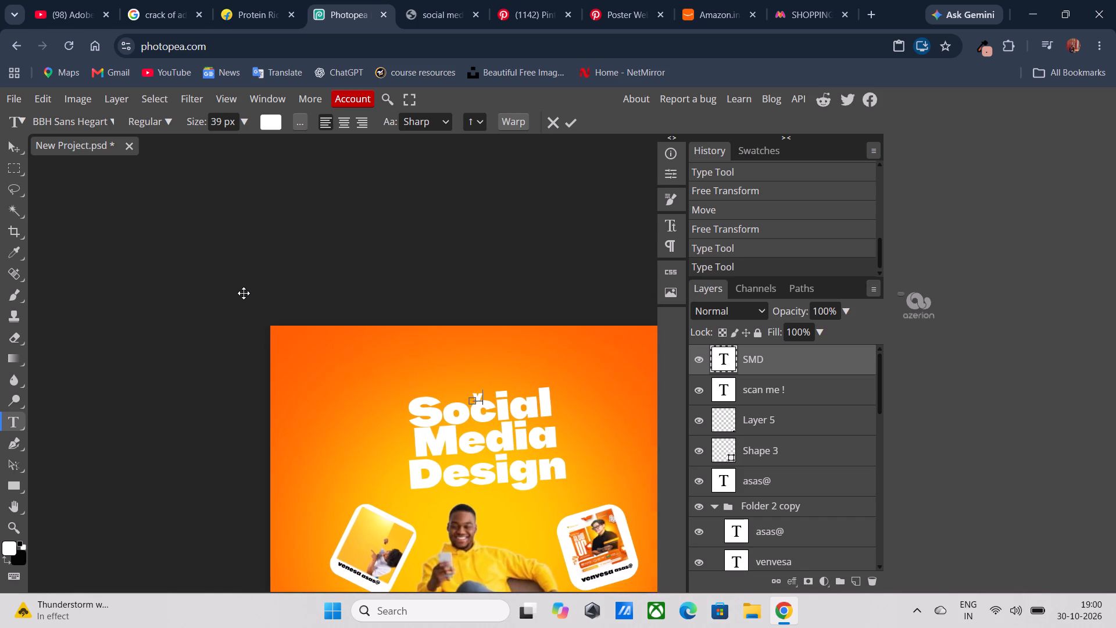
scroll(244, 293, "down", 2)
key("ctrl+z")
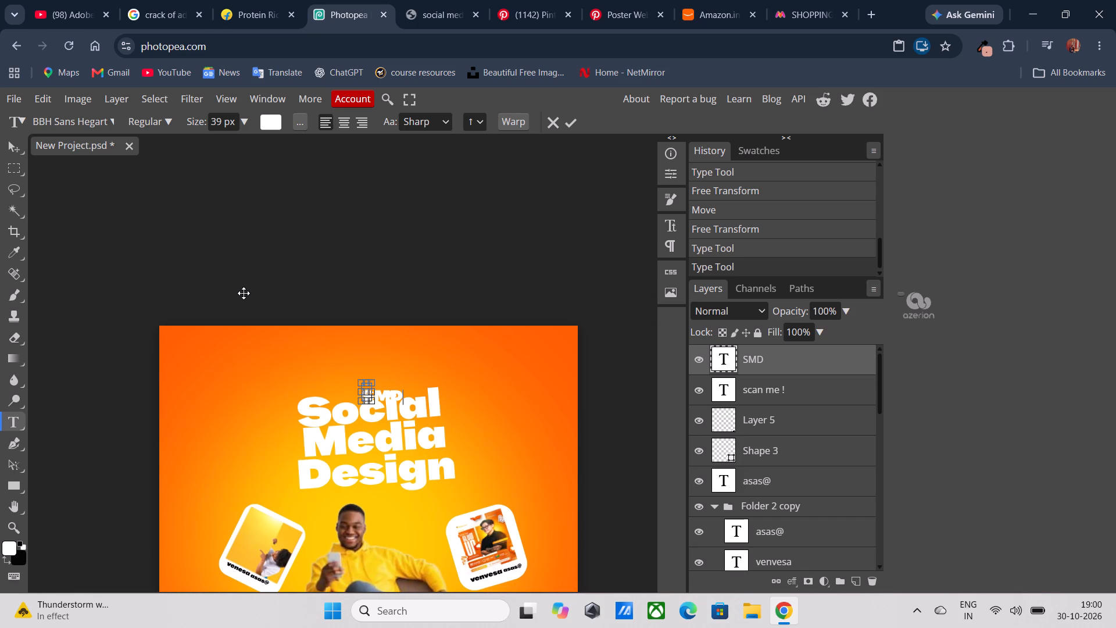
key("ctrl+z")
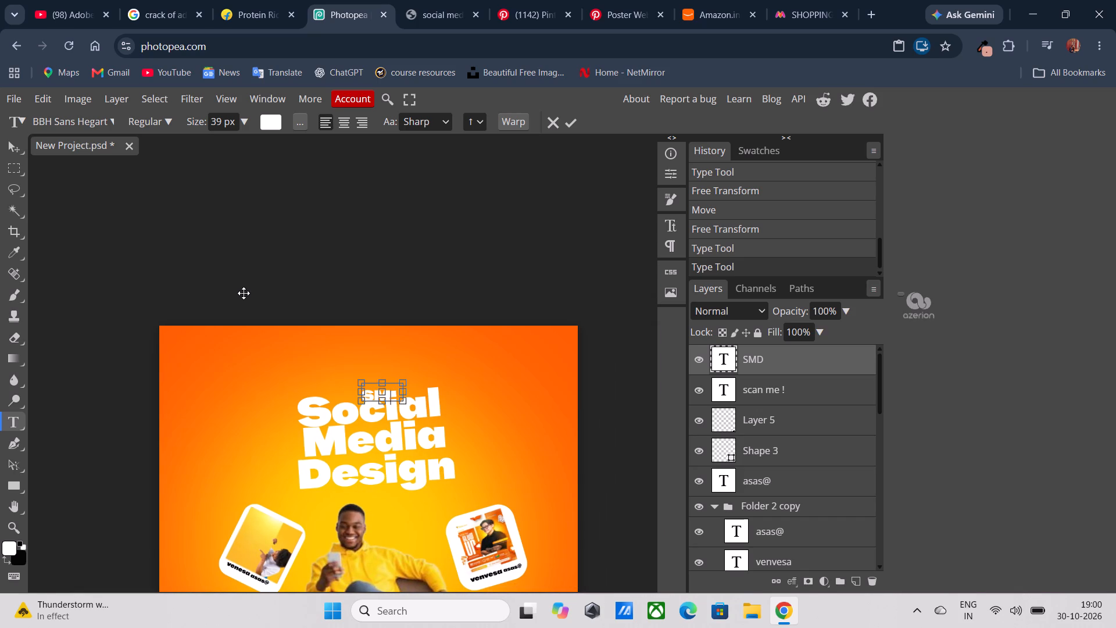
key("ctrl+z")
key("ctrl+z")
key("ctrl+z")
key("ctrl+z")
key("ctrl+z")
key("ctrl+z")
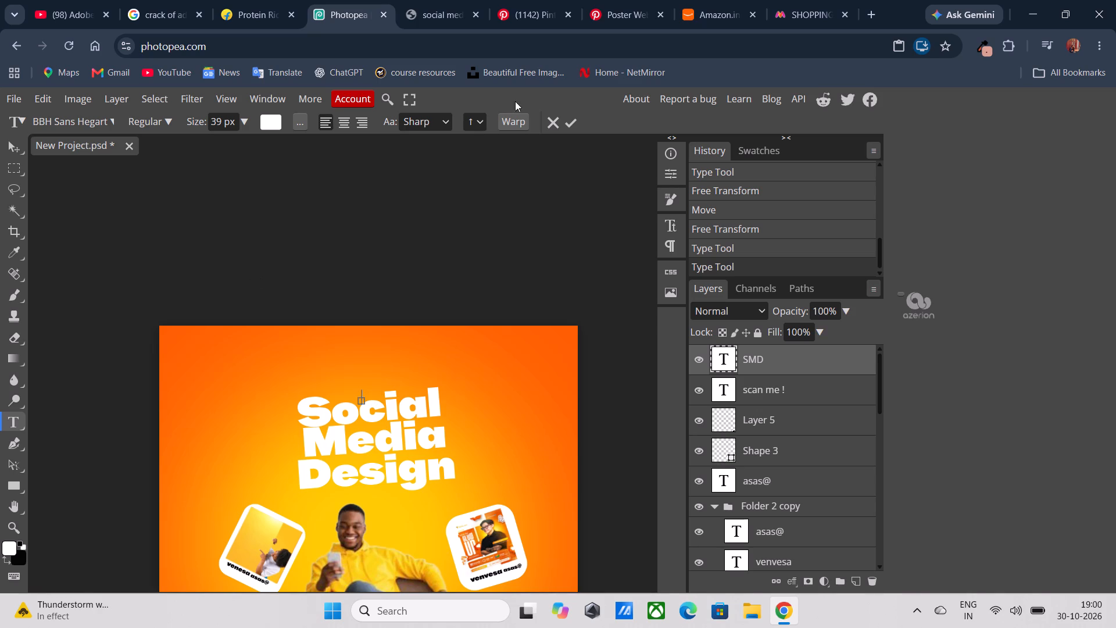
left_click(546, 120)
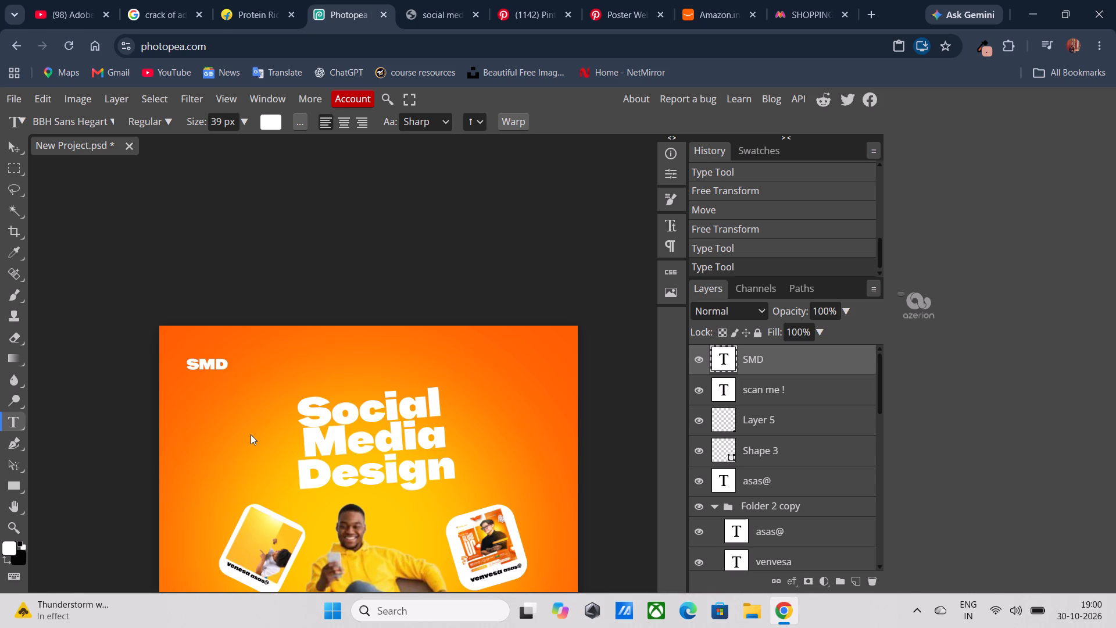
Look over the poster layout from the "SMD" logo in its upper-left corner down to the QR code.
scroll(251, 434, "left", 1)
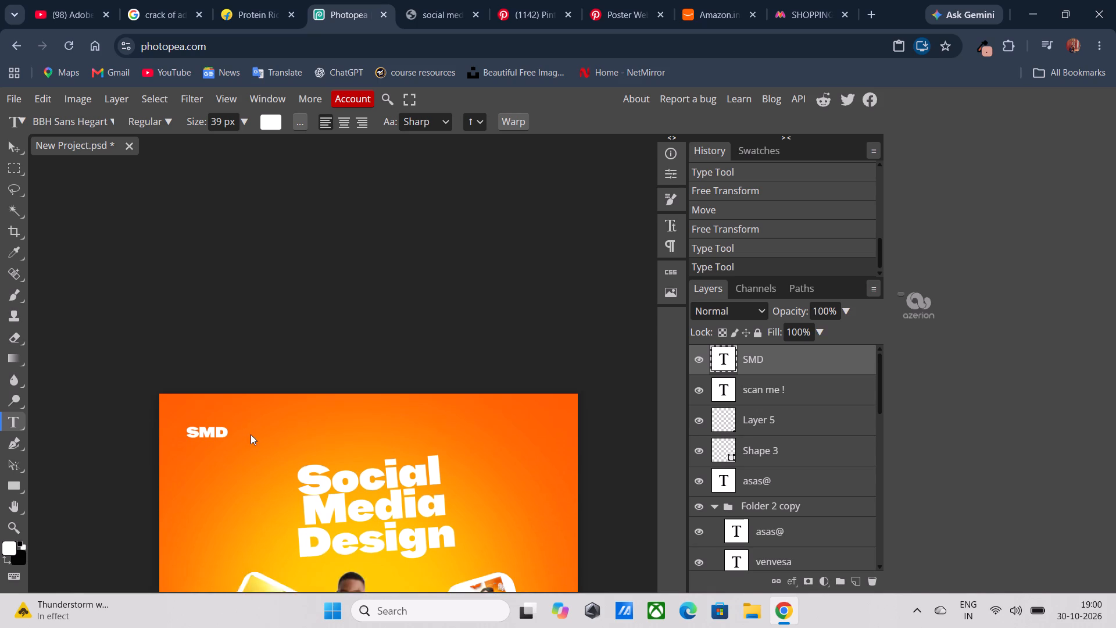
scroll(251, 434, "left", 2)
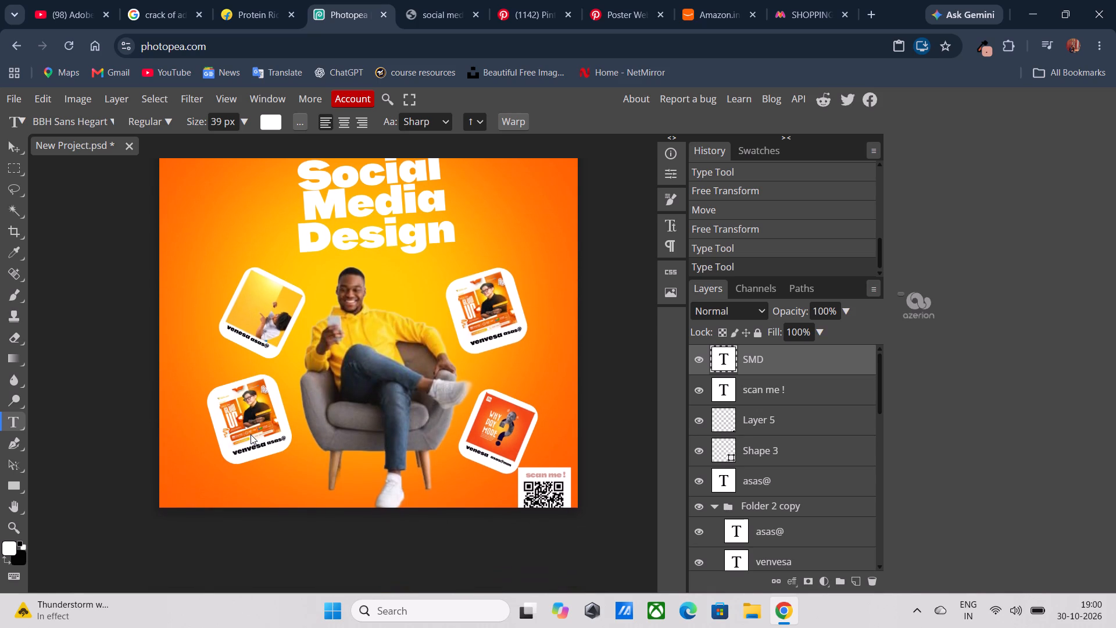
scroll(251, 434, "left", 1)
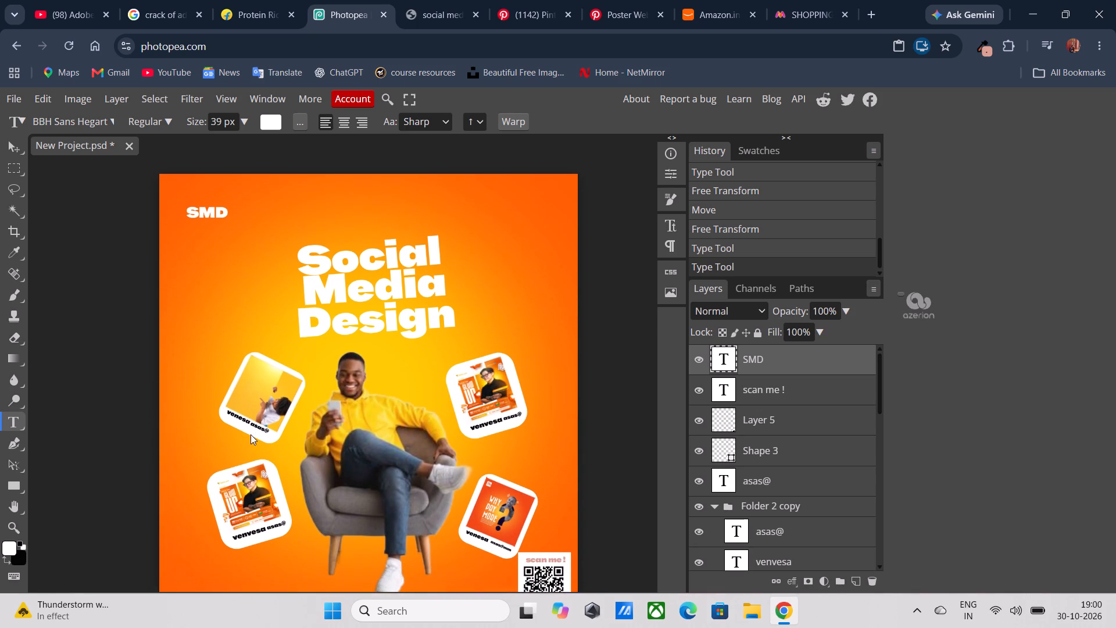
scroll(251, 434, "left", 1)
scroll(251, 434, "up", 1)
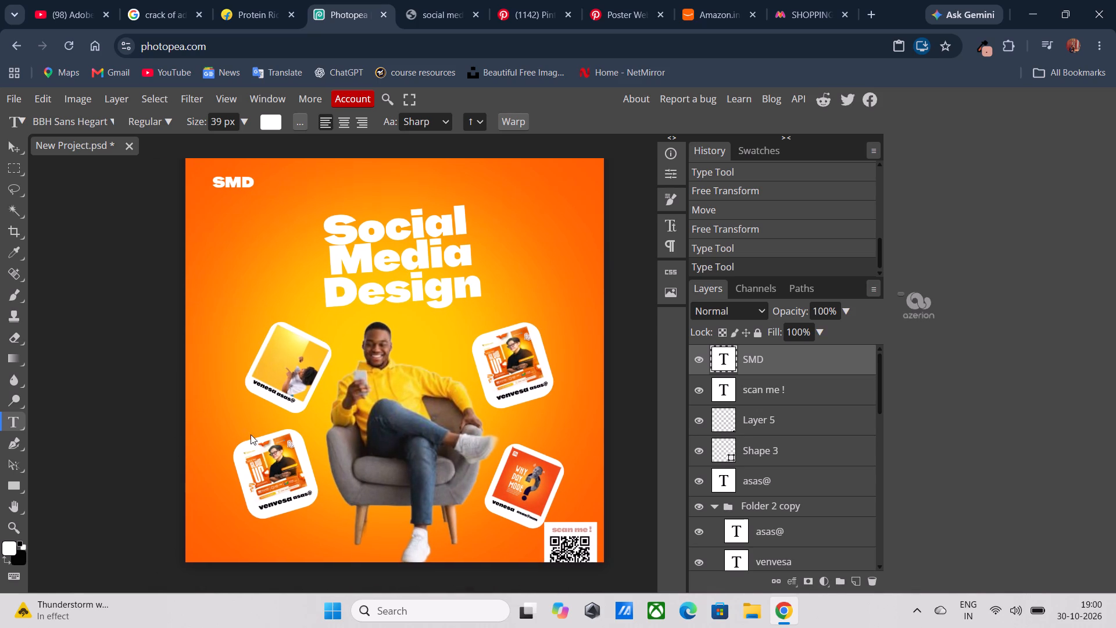
scroll(251, 434, "up", 3)
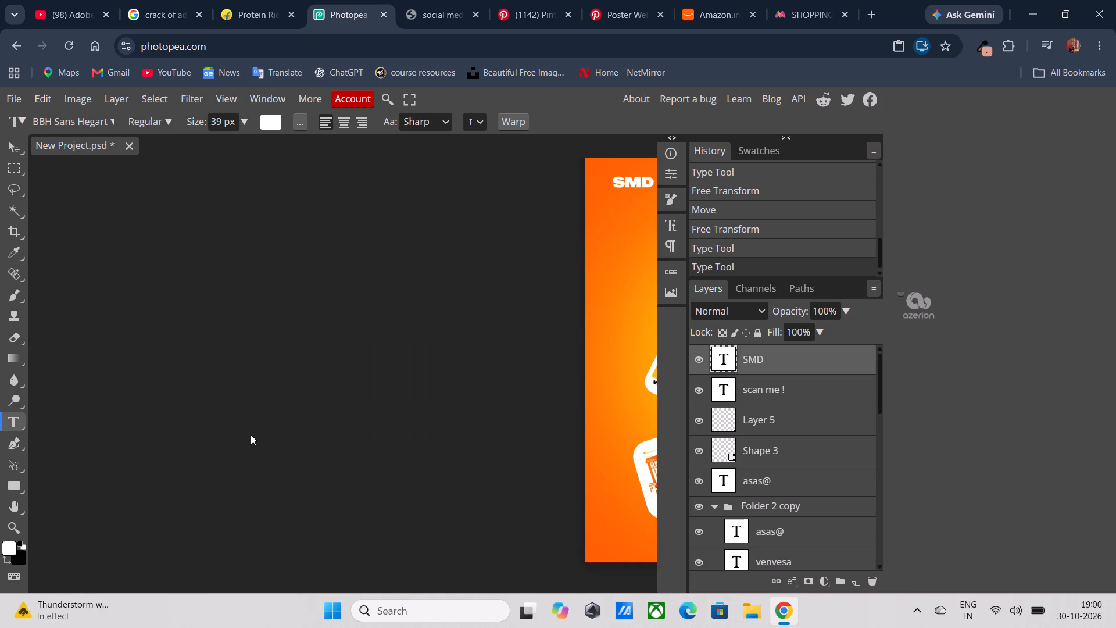
scroll(251, 434, "down", 1)
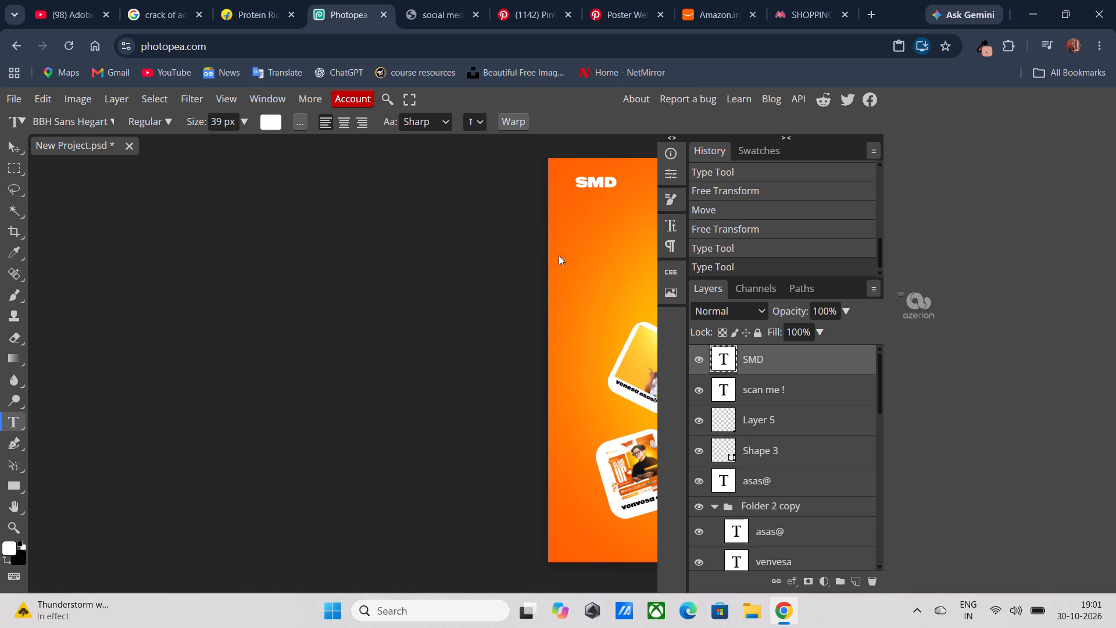
Select the whole "SMD" text and browse the available typefaces from A through H for a suitable logo font.
double_click(588, 180)
left_click(88, 121)
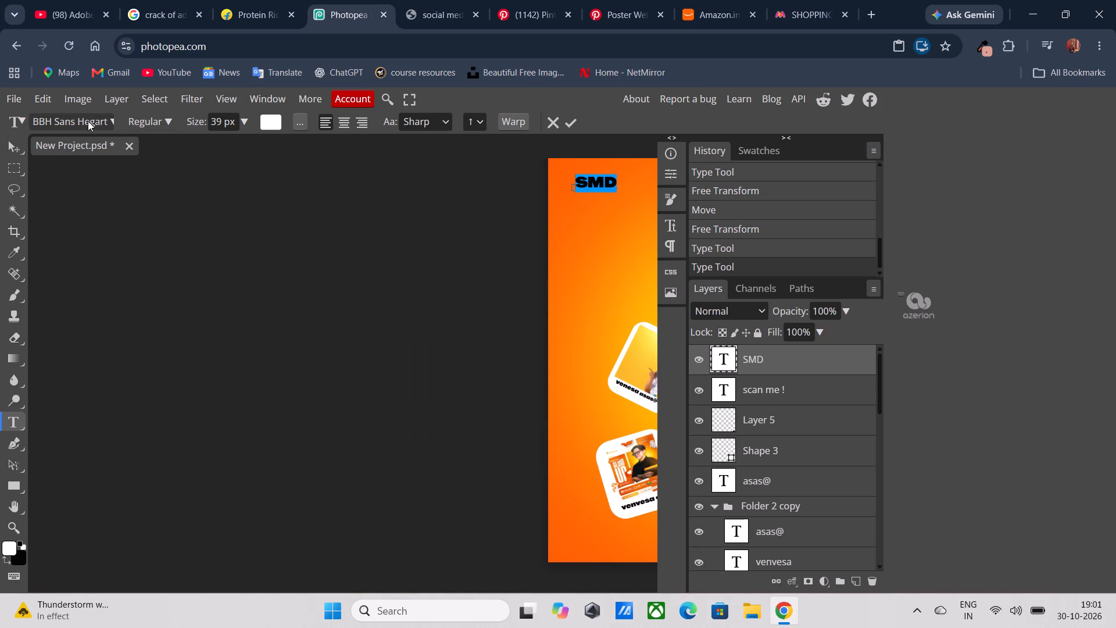
scroll(163, 274, "up", 7)
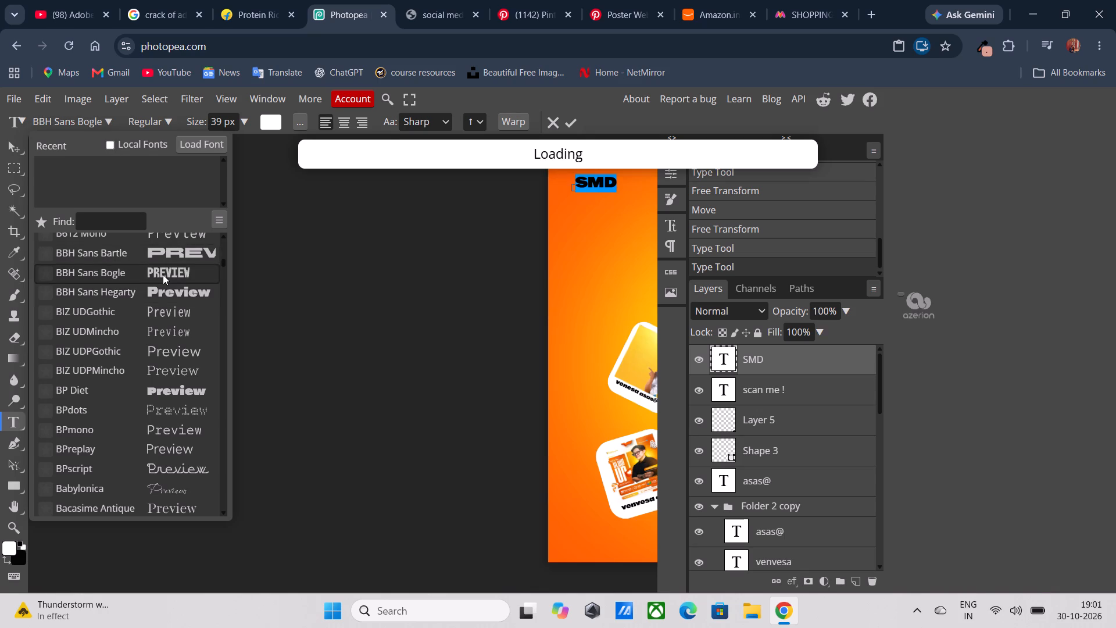
scroll(163, 274, "up", 3)
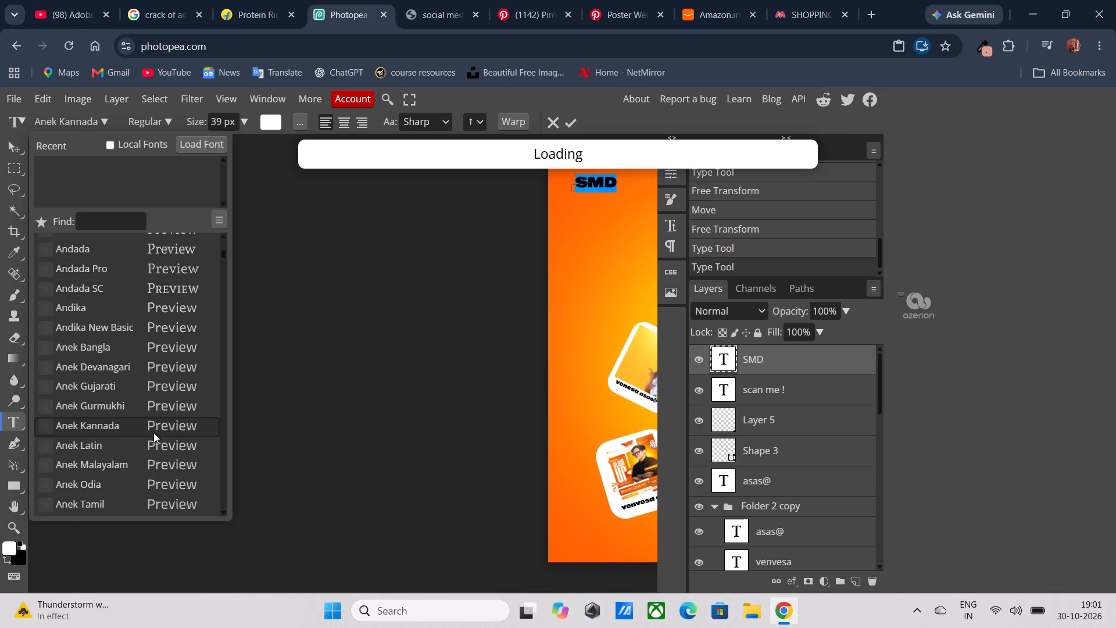
scroll(153, 433, "down", 3)
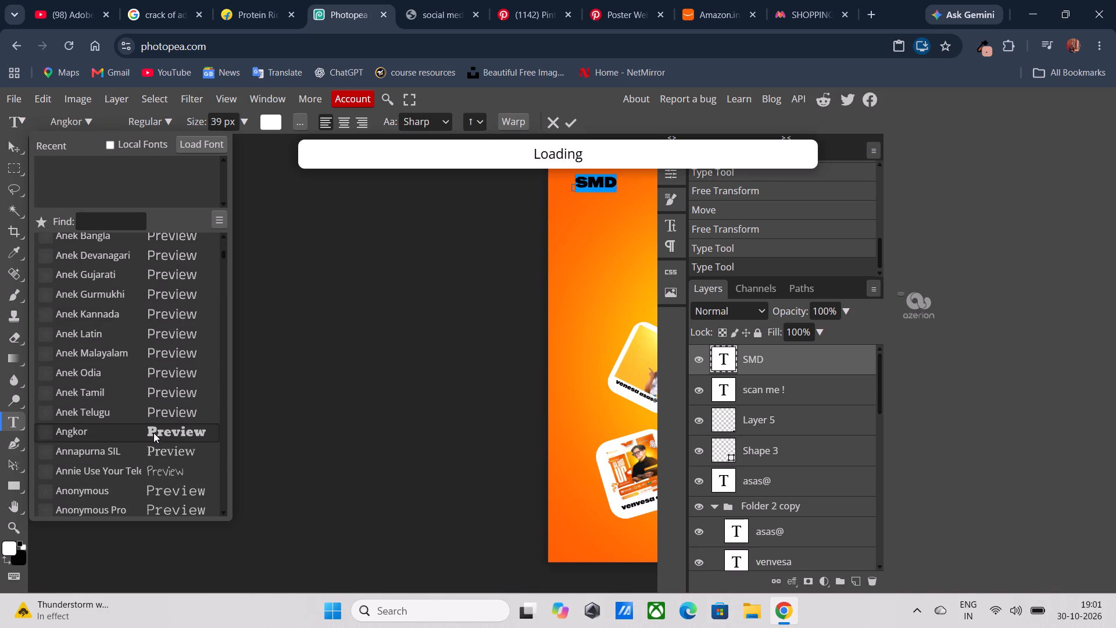
scroll(153, 433, "down", 2)
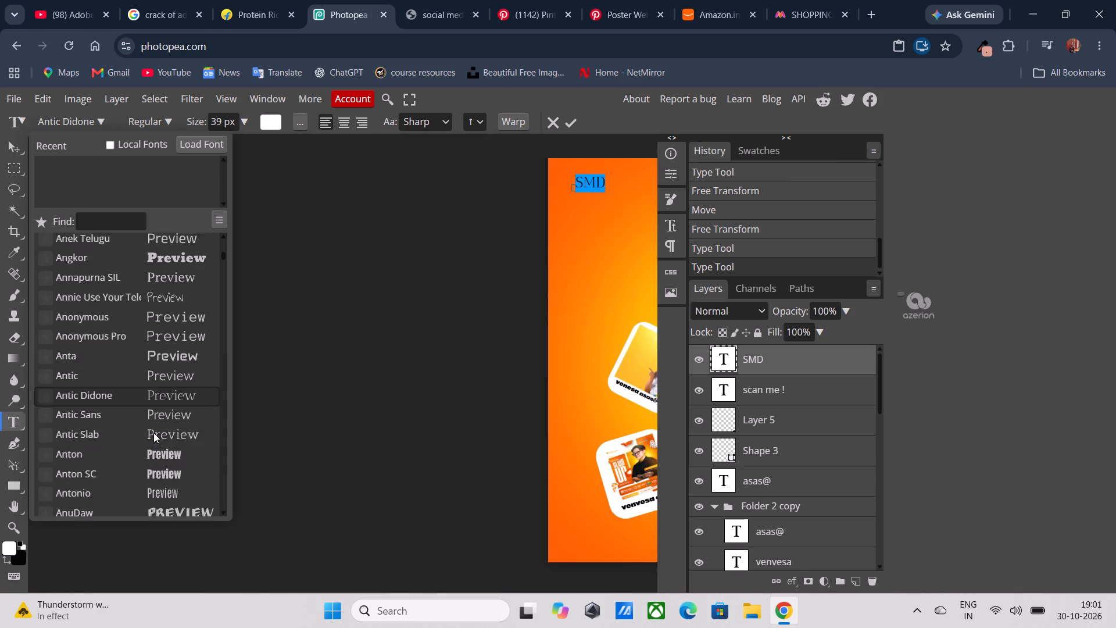
scroll(153, 433, "down", 5)
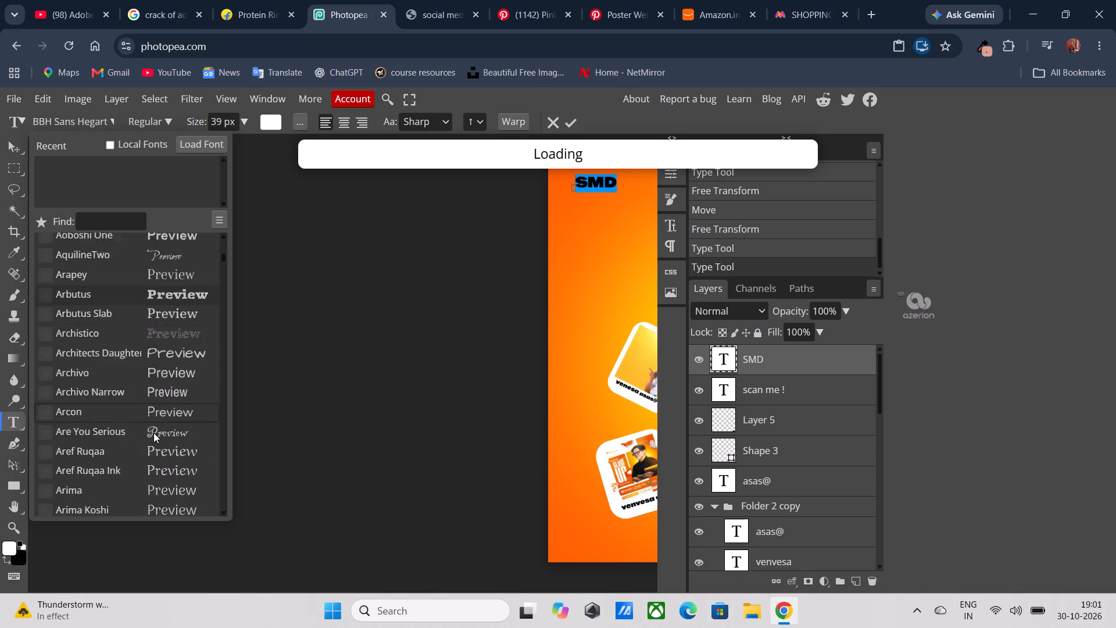
scroll(153, 433, "down", 5)
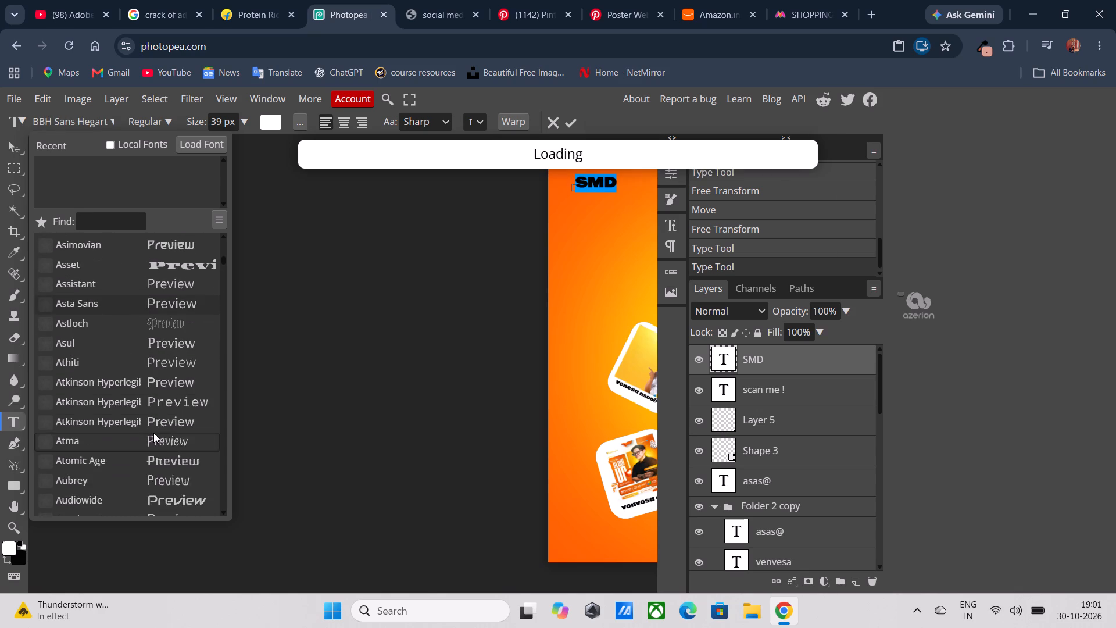
scroll(153, 433, "down", 5)
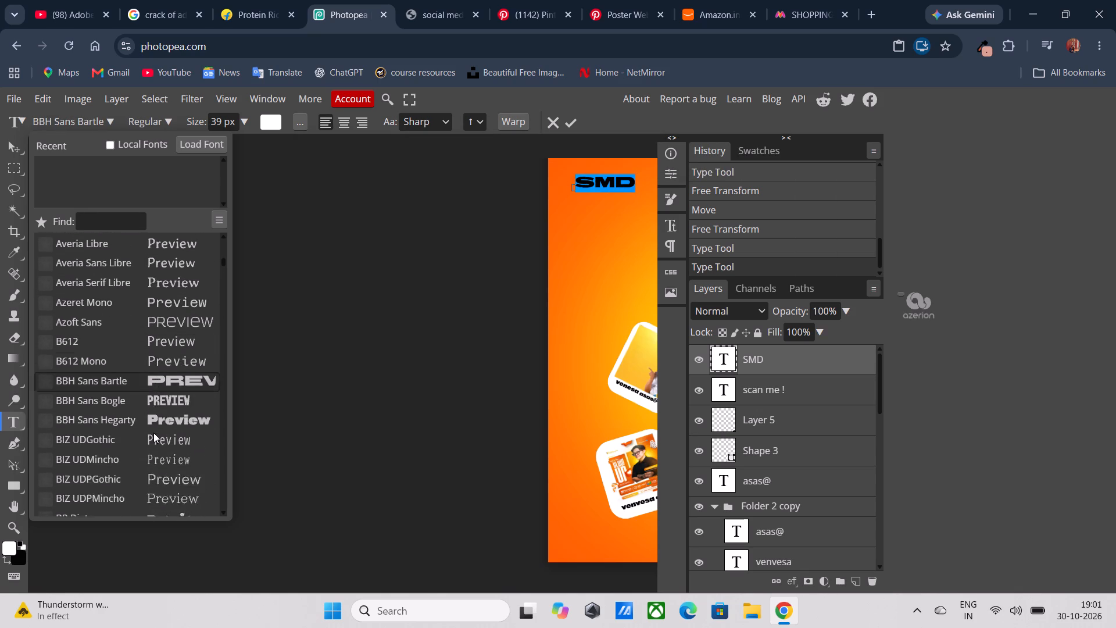
scroll(153, 433, "down", 5)
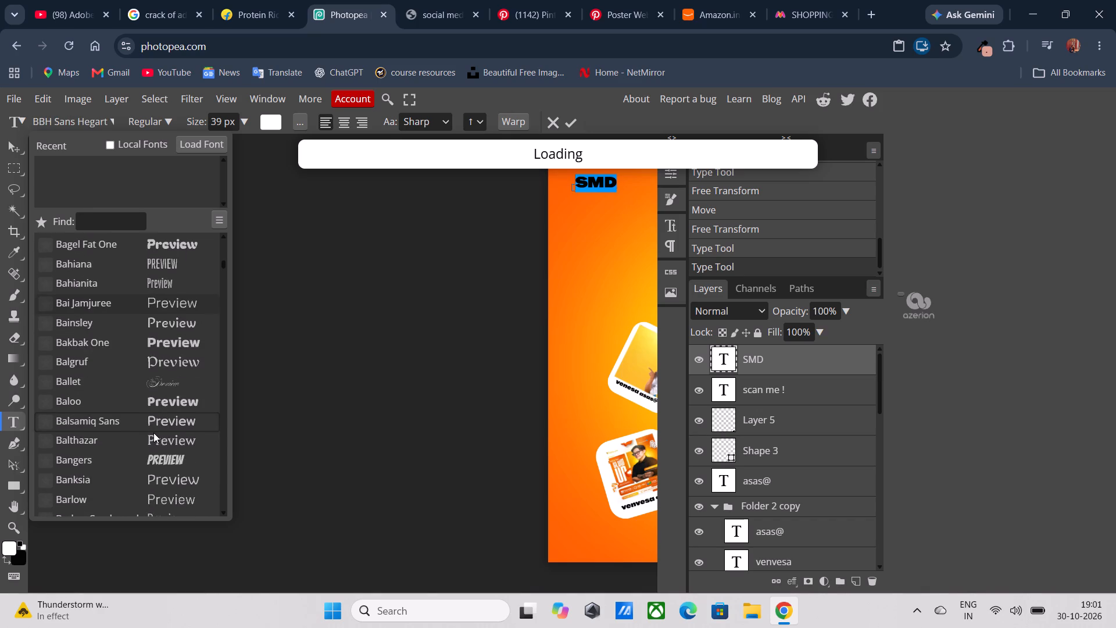
scroll(153, 433, "down", 6)
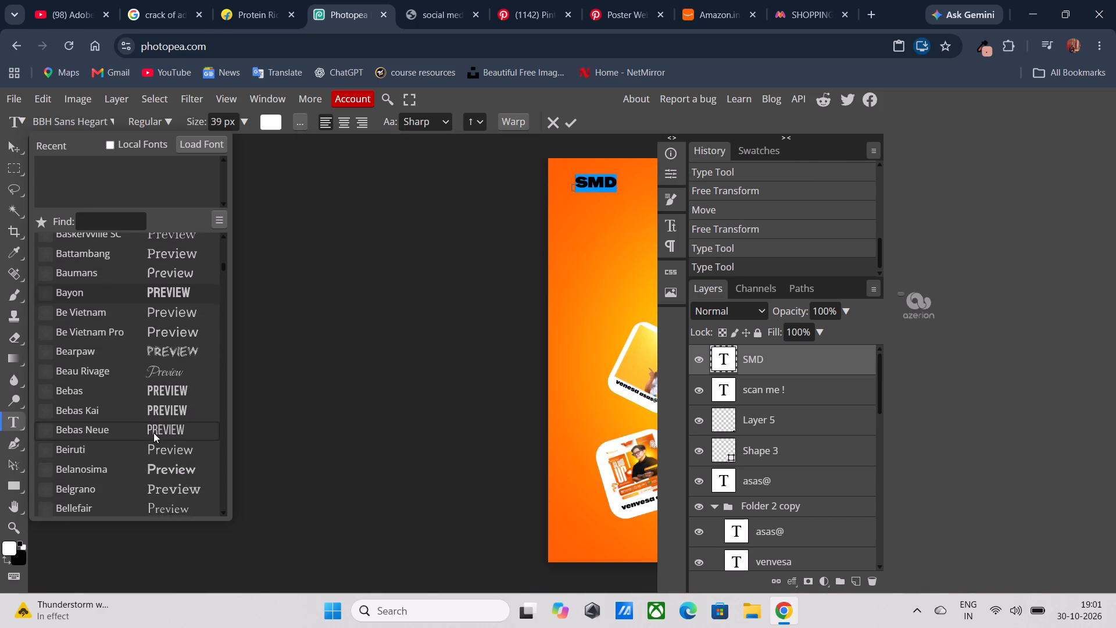
scroll(153, 433, "down", 5)
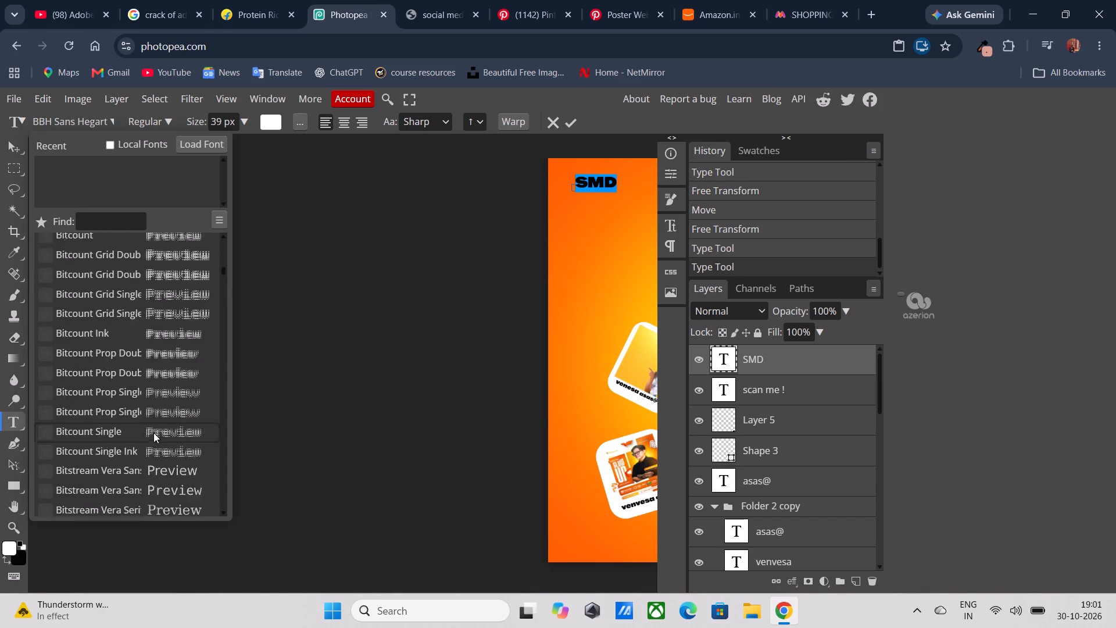
scroll(153, 433, "down", 5)
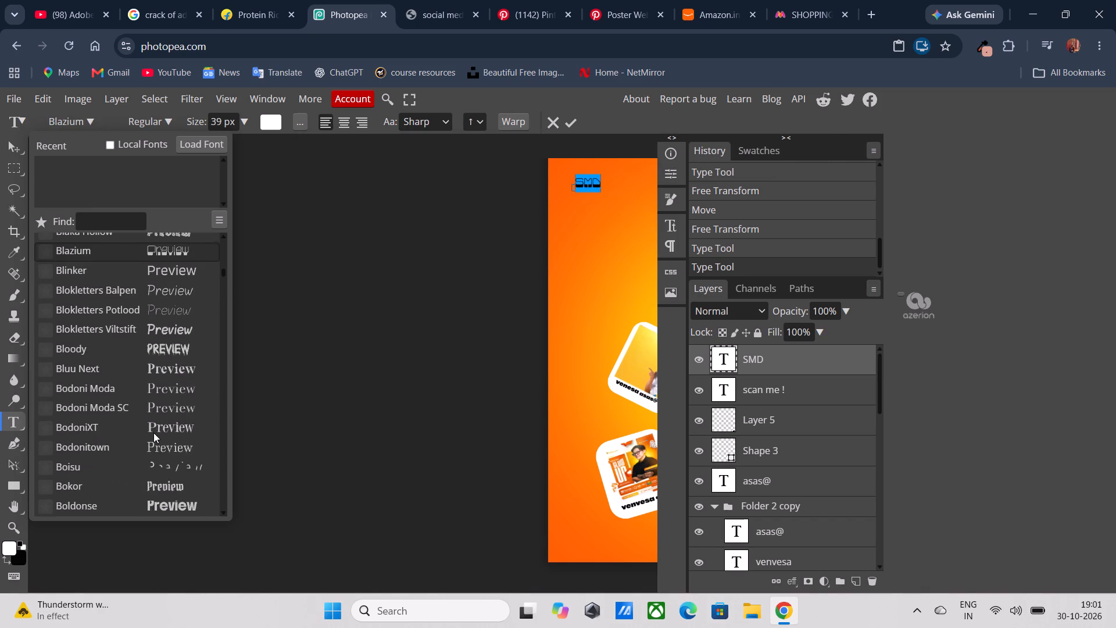
scroll(153, 433, "down", 4)
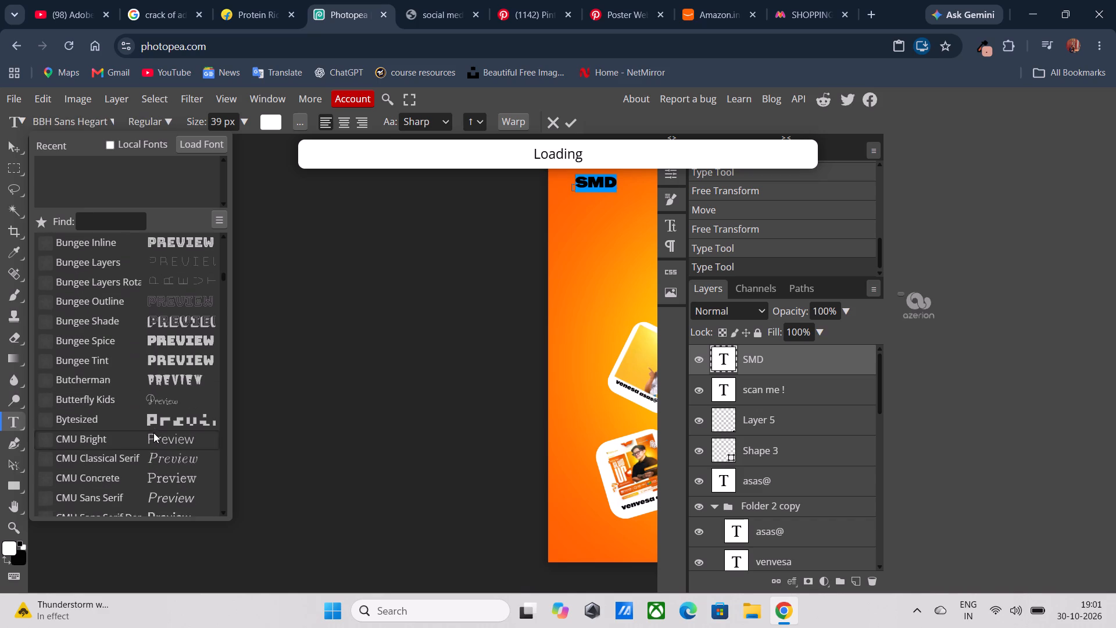
scroll(153, 433, "down", 1)
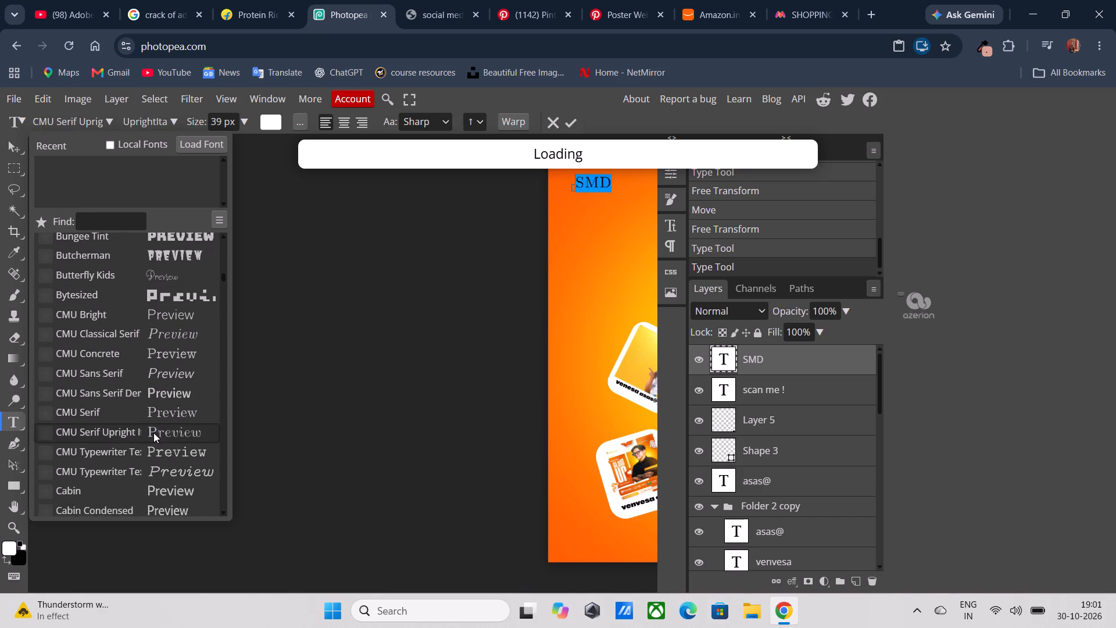
scroll(153, 433, "down", 6)
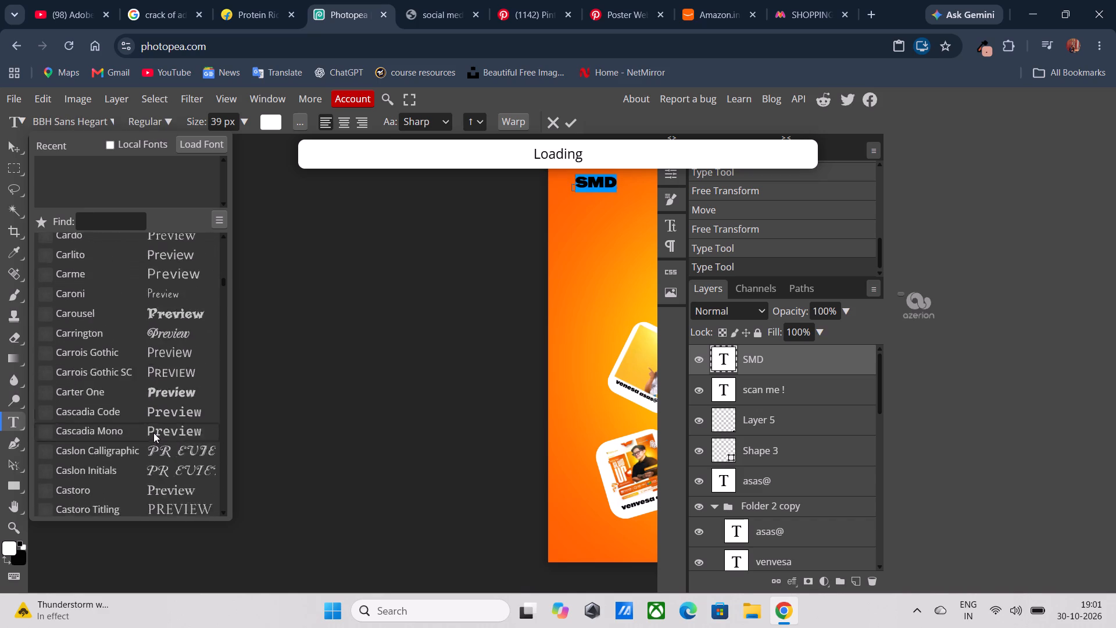
scroll(153, 433, "down", 4)
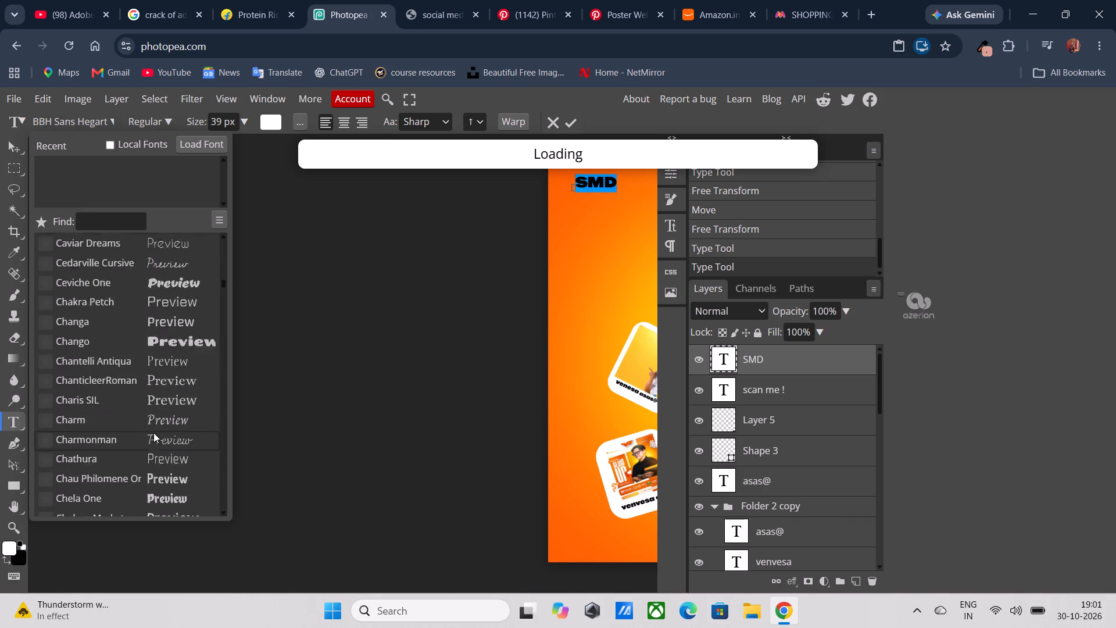
scroll(153, 433, "down", 5)
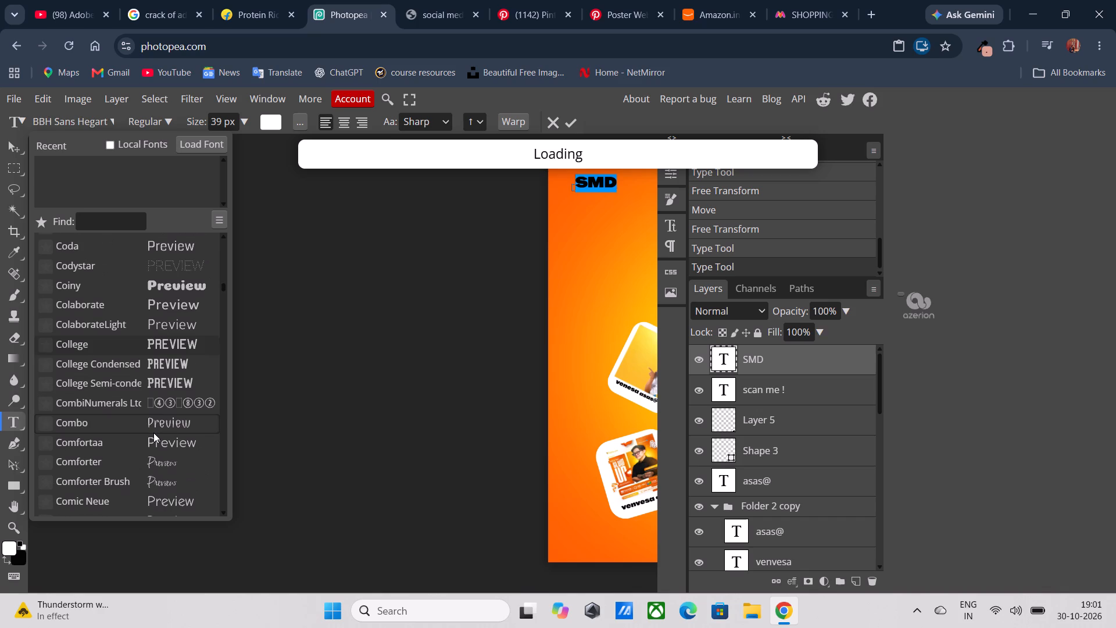
scroll(153, 433, "down", 5)
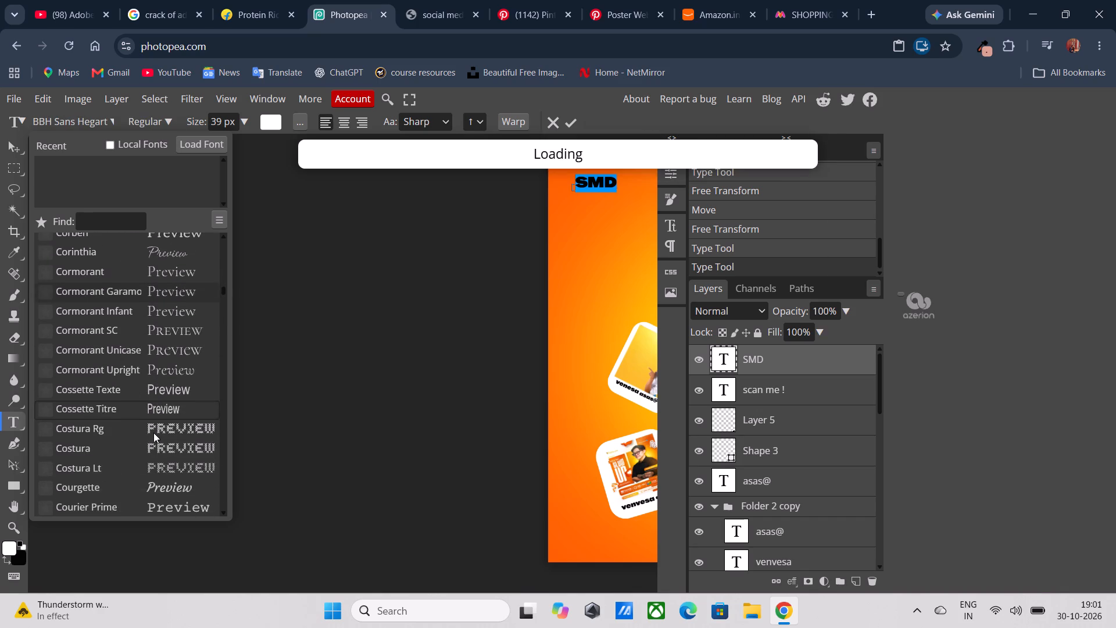
scroll(153, 433, "down", 7)
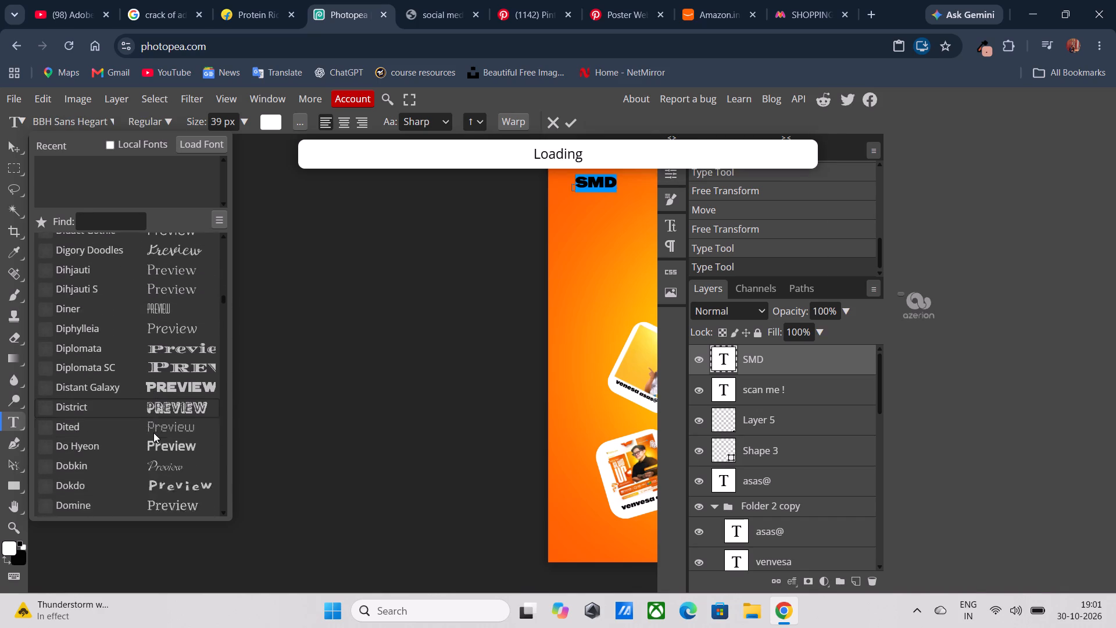
scroll(153, 433, "down", 7)
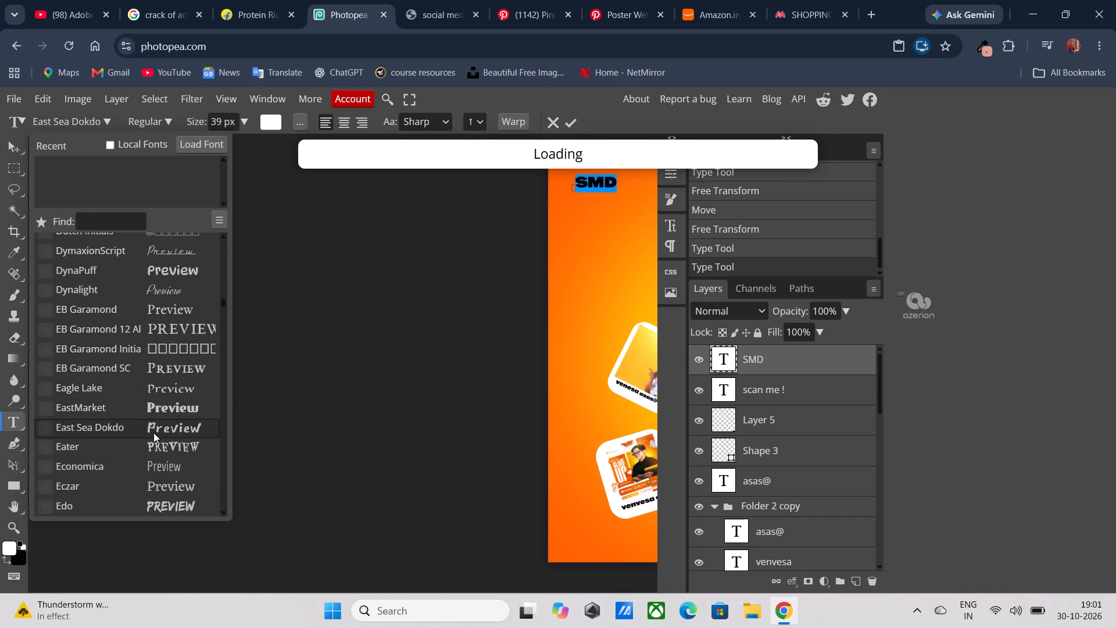
scroll(153, 433, "down", 10)
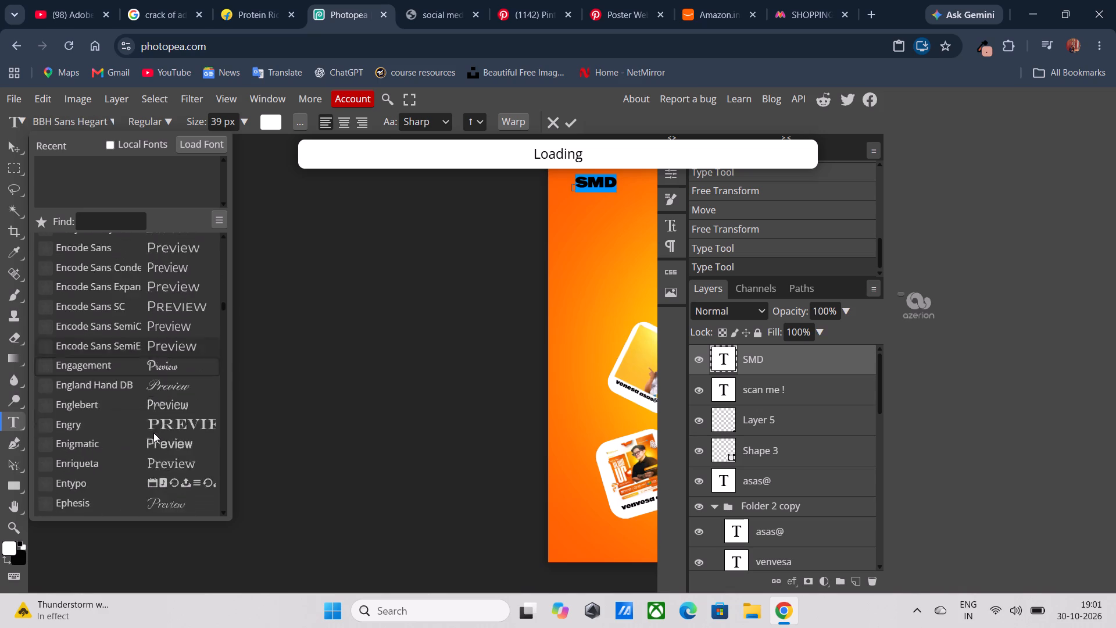
scroll(153, 433, "down", 17)
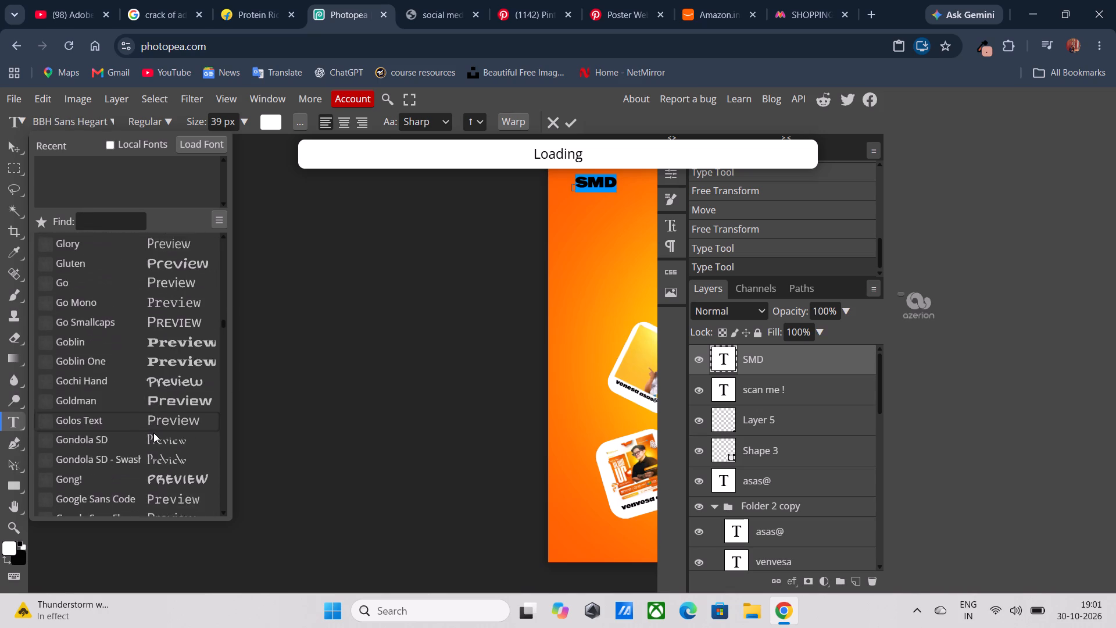
scroll(153, 433, "down", 10)
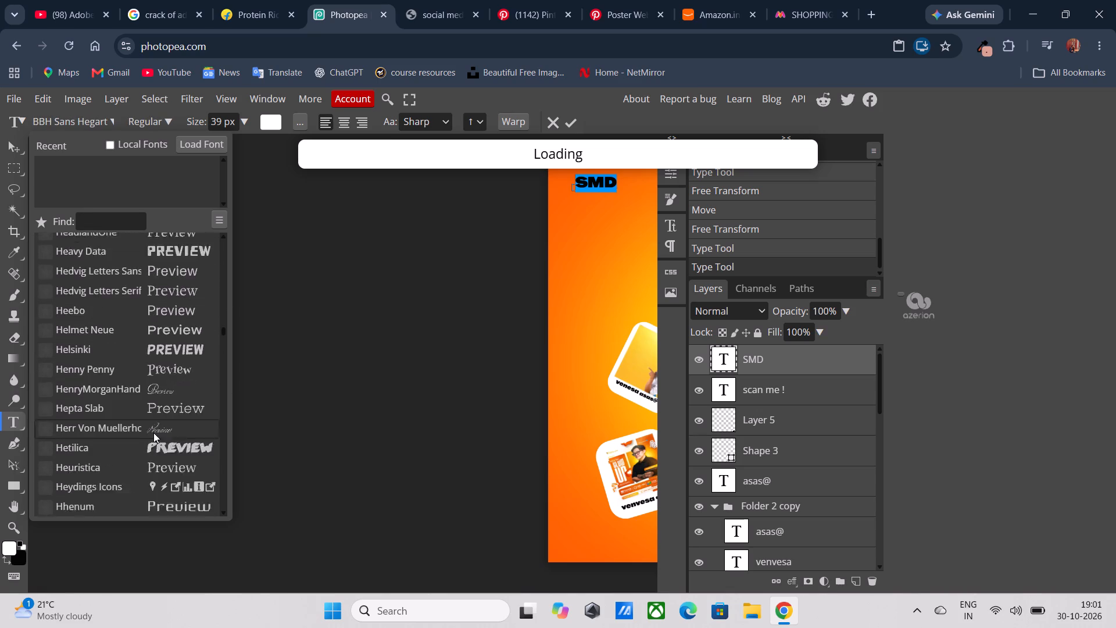
scroll(153, 433, "down", 3)
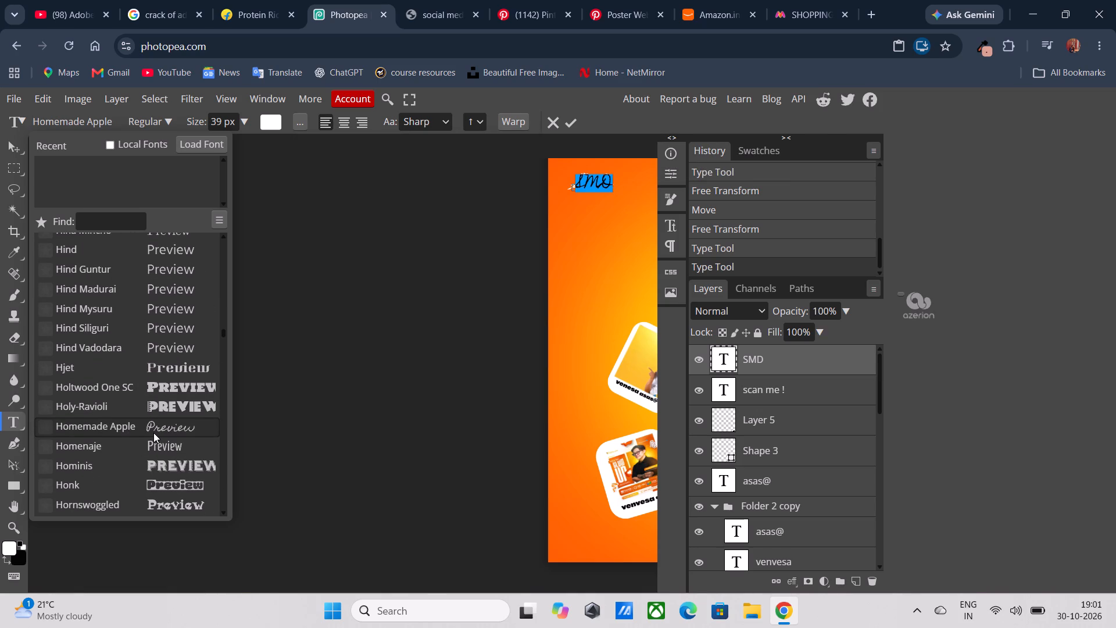
Browse the typefaces again from A through C and commit the "SMD" text in BBH Sans Hegarty.
scroll(153, 433, "up", 19)
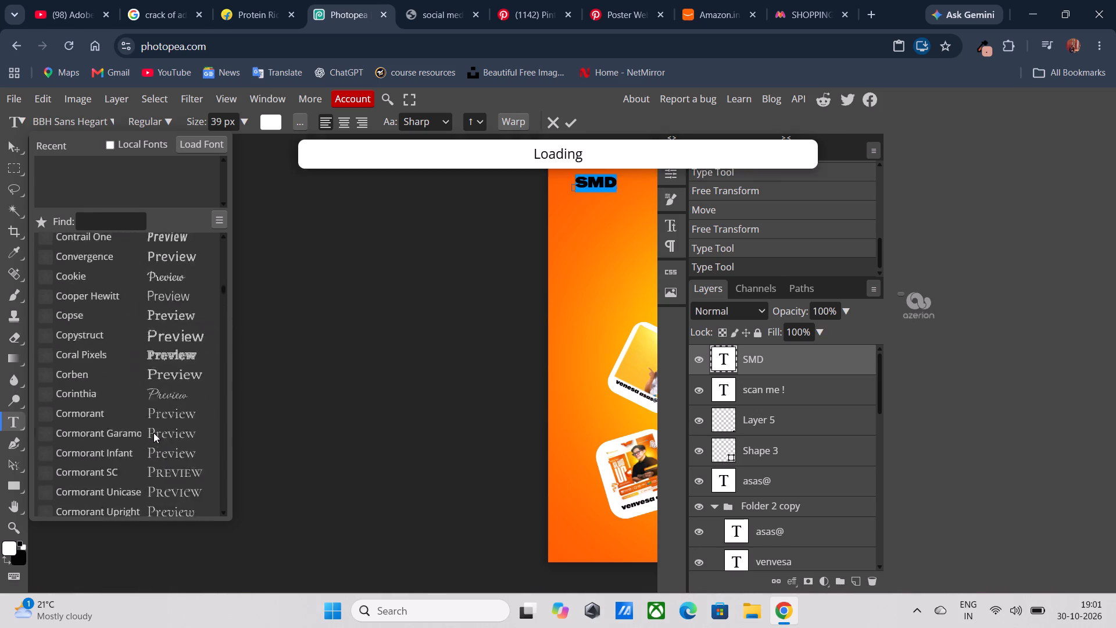
scroll(153, 433, "up", 13)
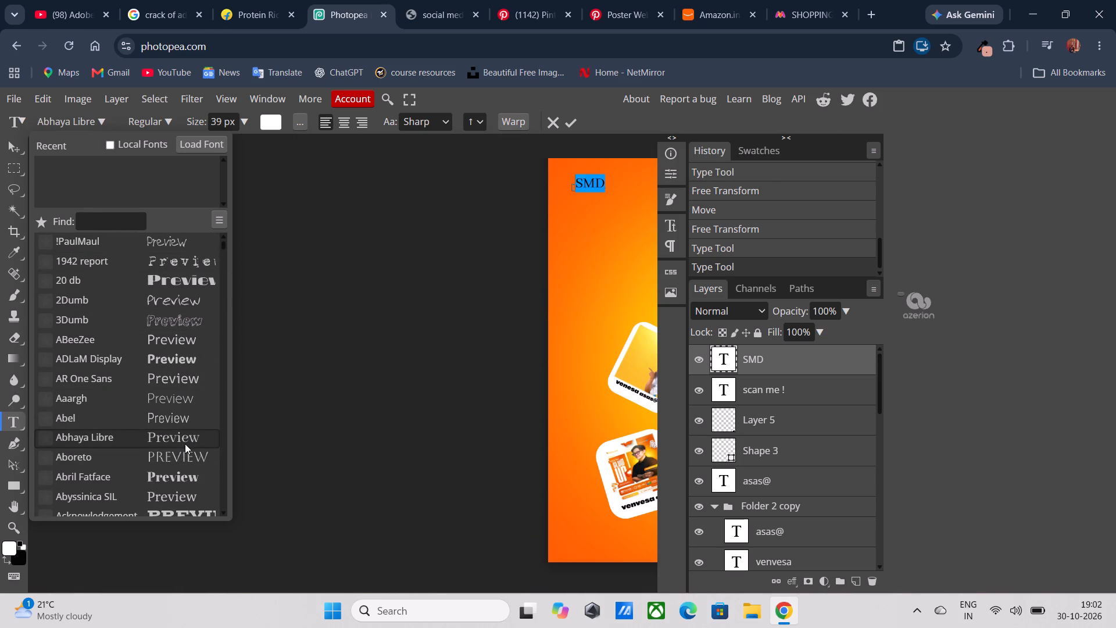
scroll(185, 444, "down", 8)
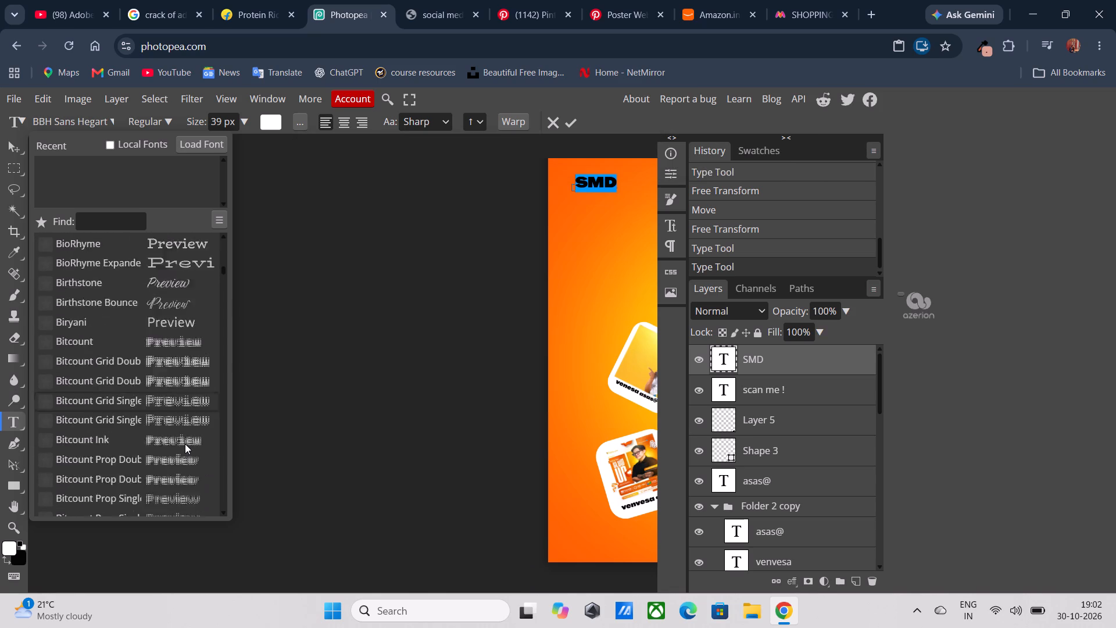
scroll(185, 444, "down", 10)
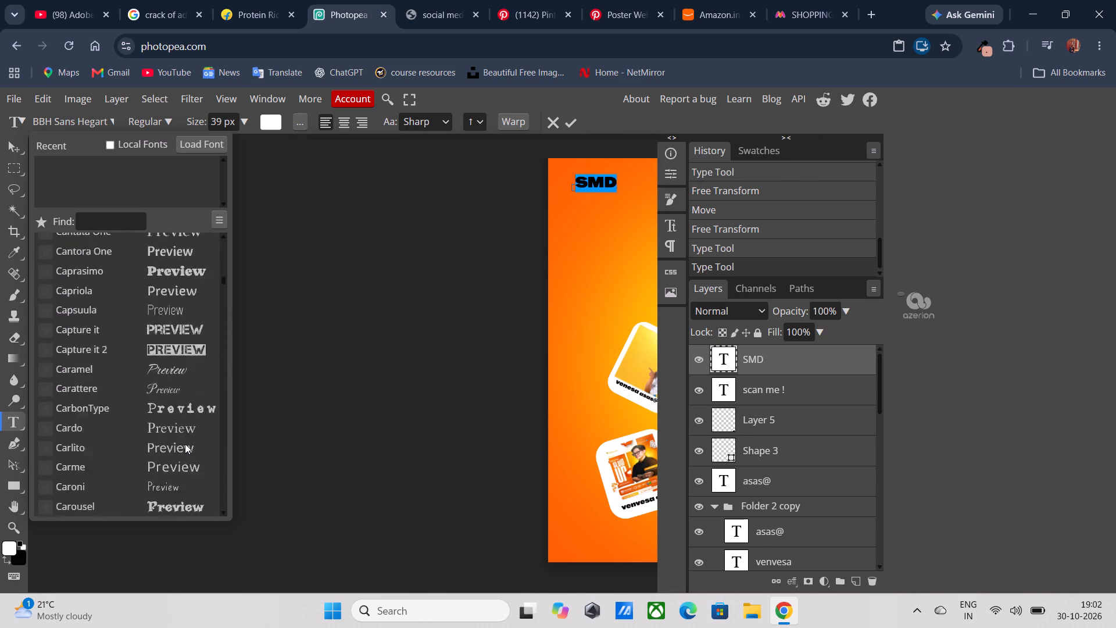
scroll(185, 444, "down", 1)
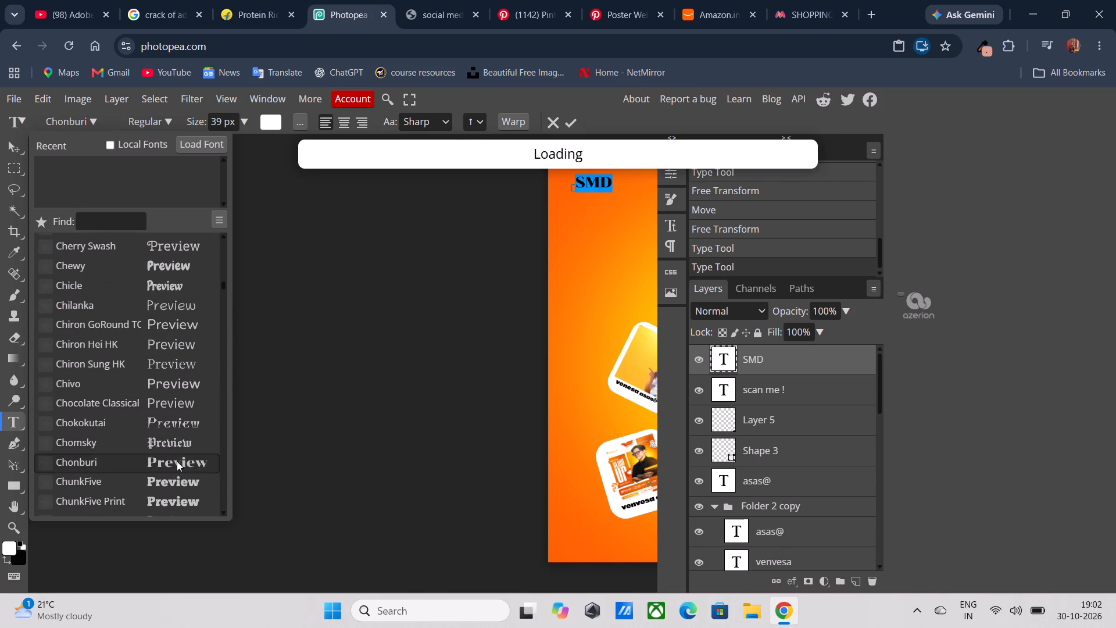
left_click(358, 302)
left_click(573, 122)
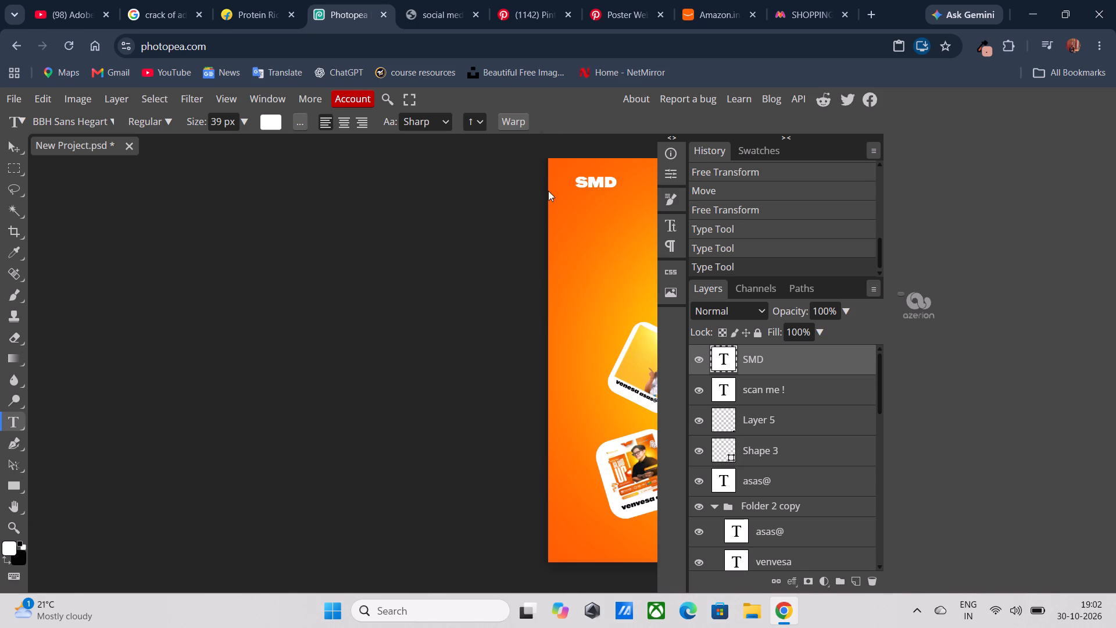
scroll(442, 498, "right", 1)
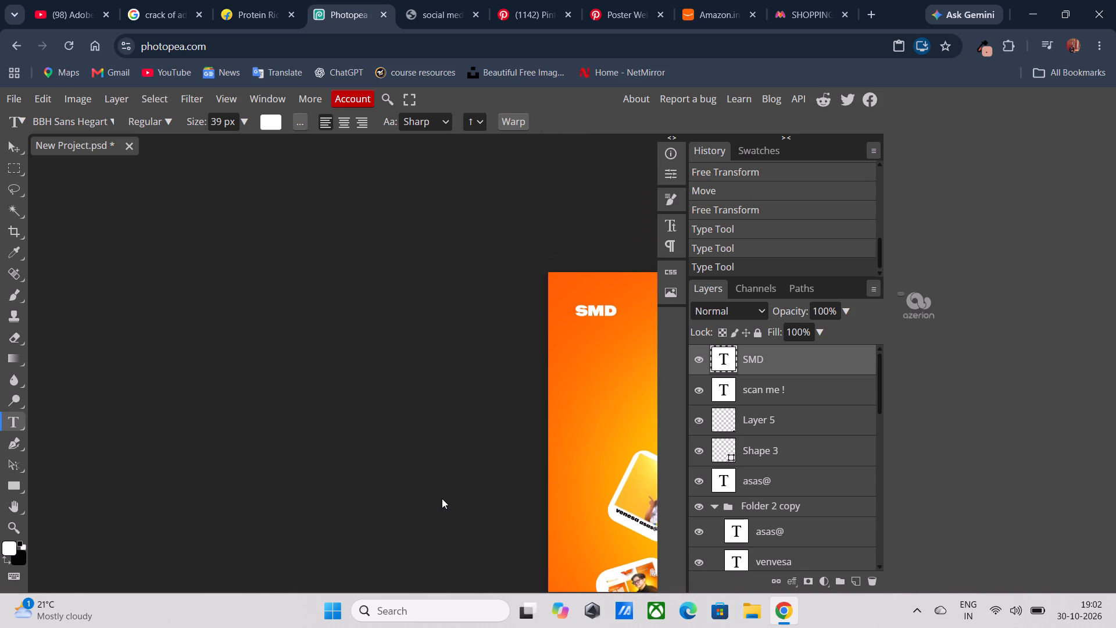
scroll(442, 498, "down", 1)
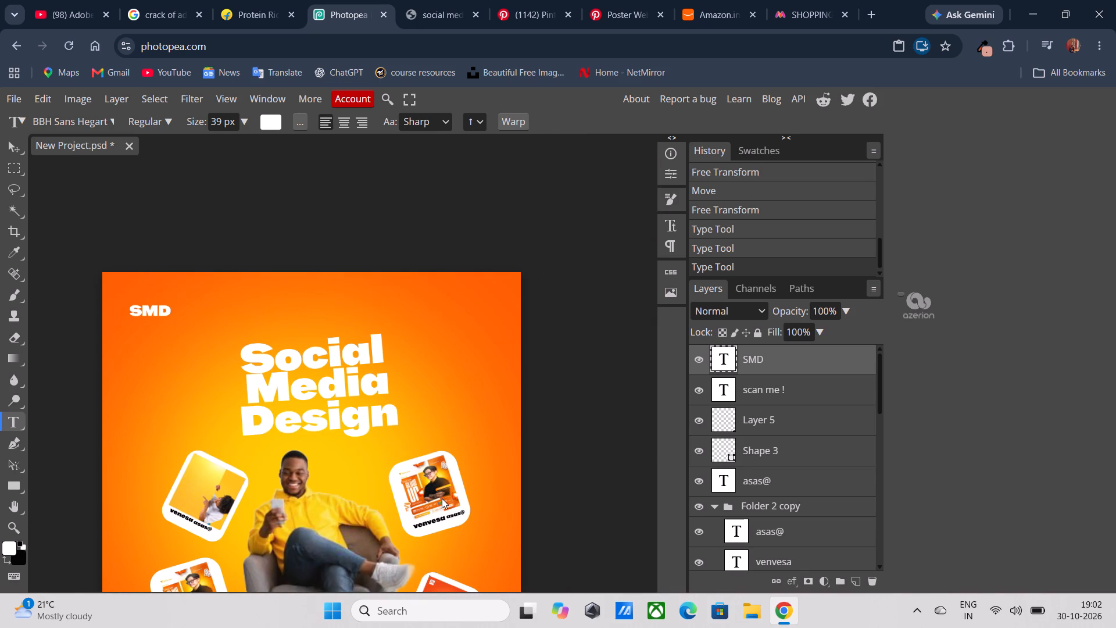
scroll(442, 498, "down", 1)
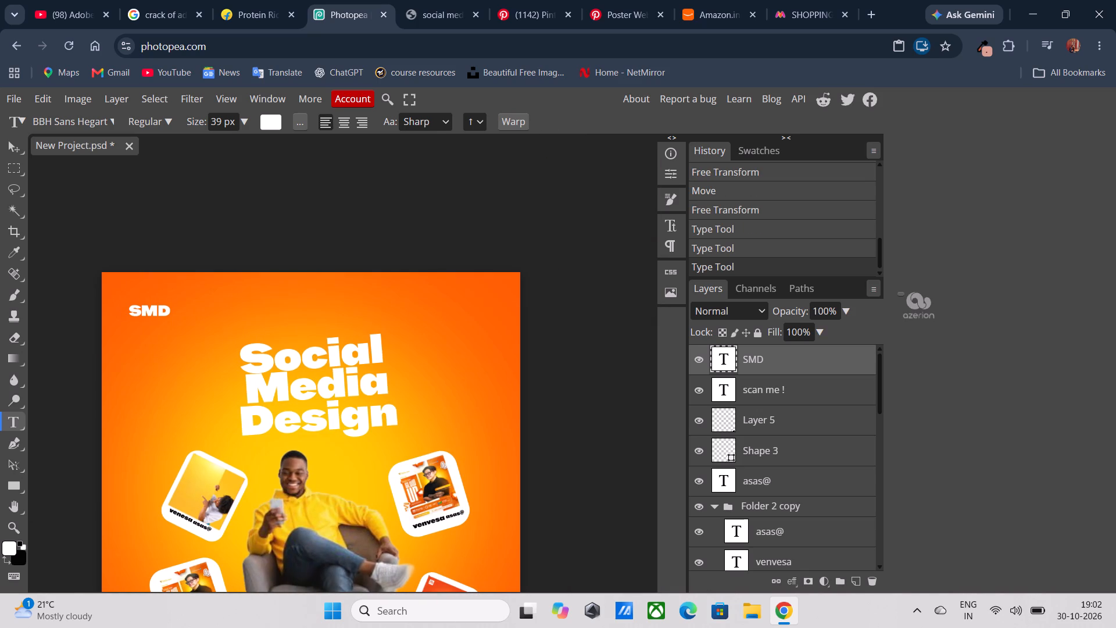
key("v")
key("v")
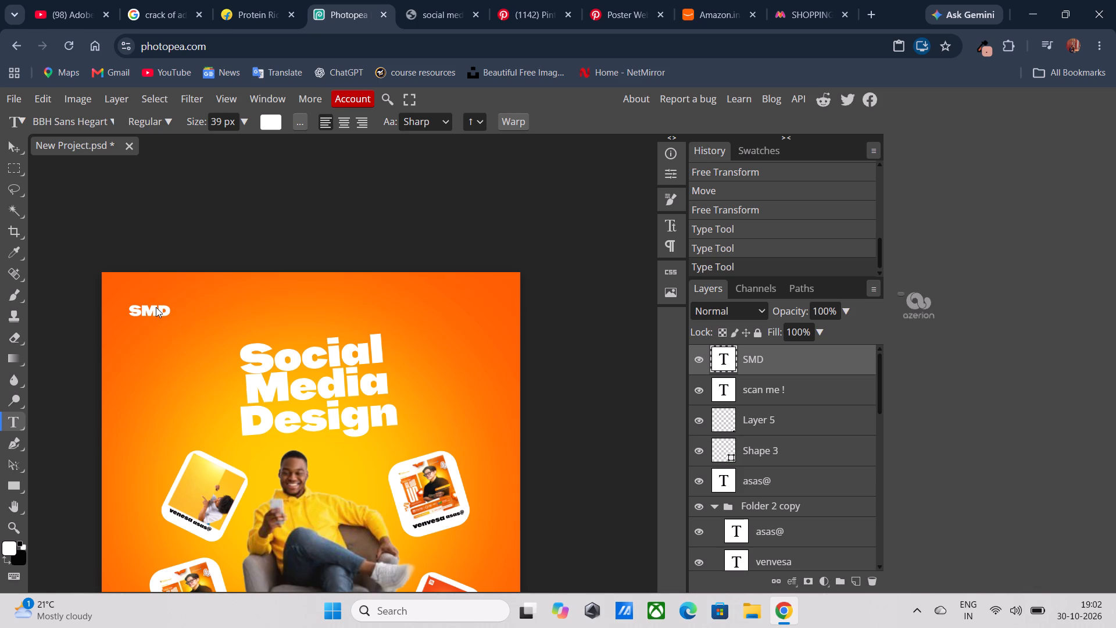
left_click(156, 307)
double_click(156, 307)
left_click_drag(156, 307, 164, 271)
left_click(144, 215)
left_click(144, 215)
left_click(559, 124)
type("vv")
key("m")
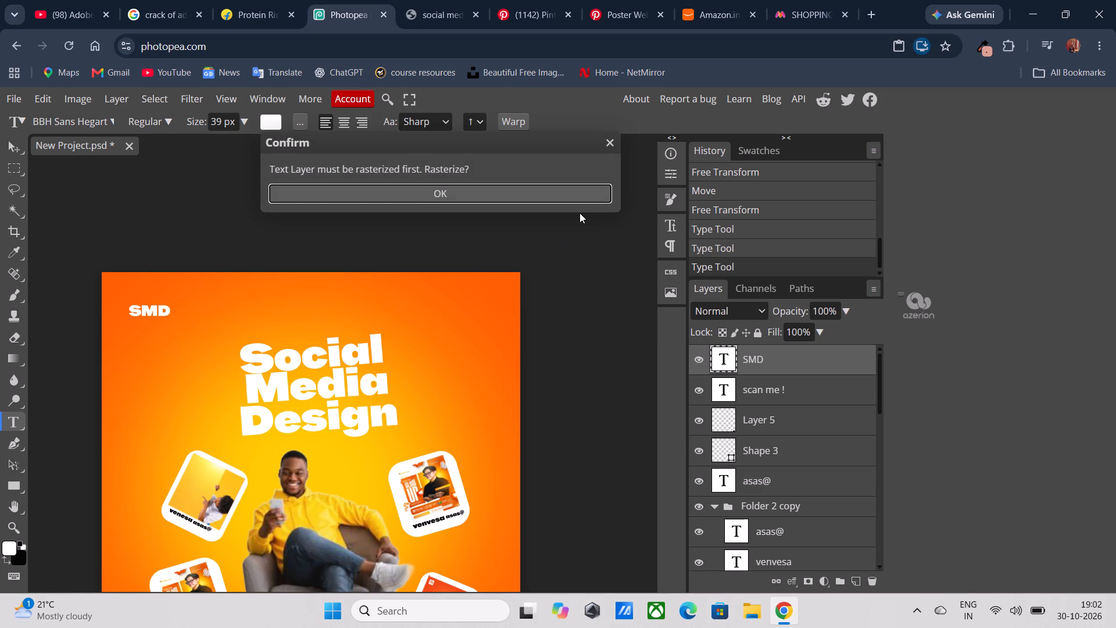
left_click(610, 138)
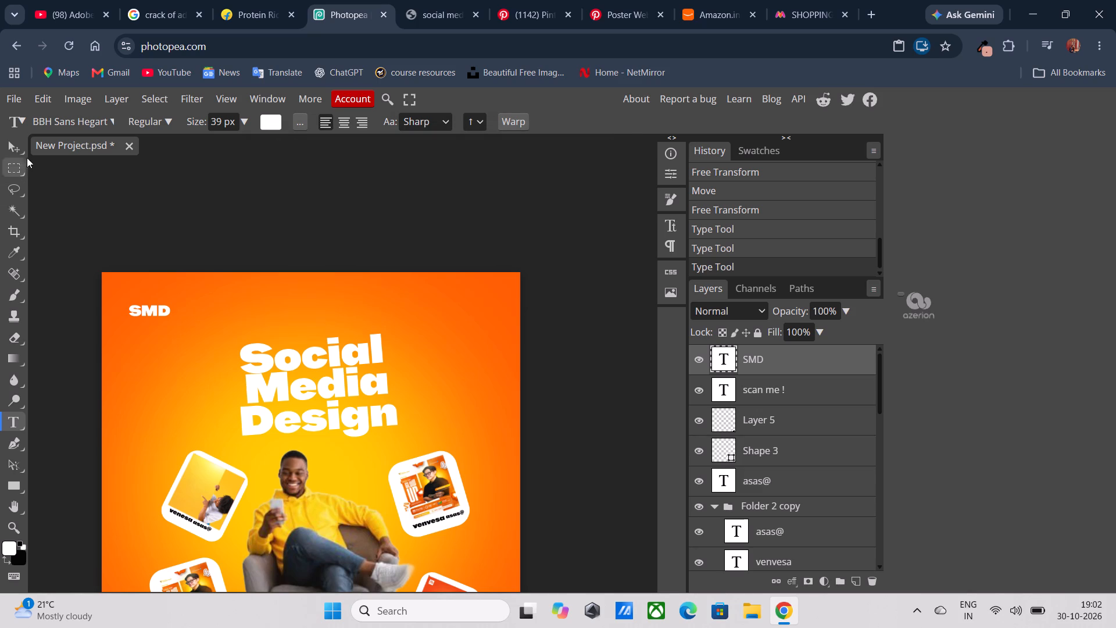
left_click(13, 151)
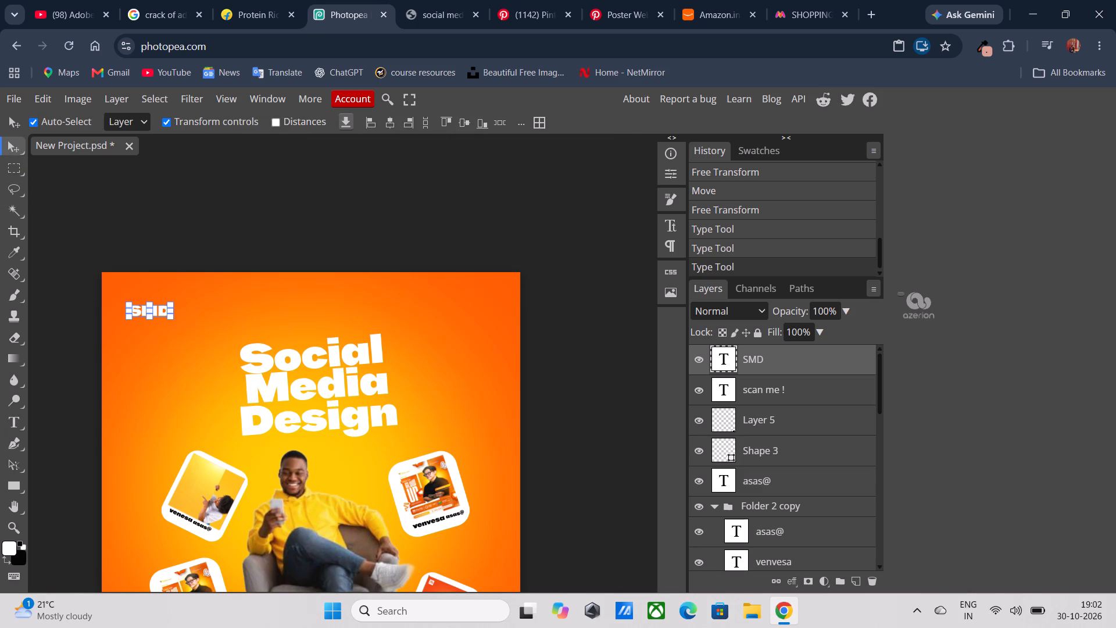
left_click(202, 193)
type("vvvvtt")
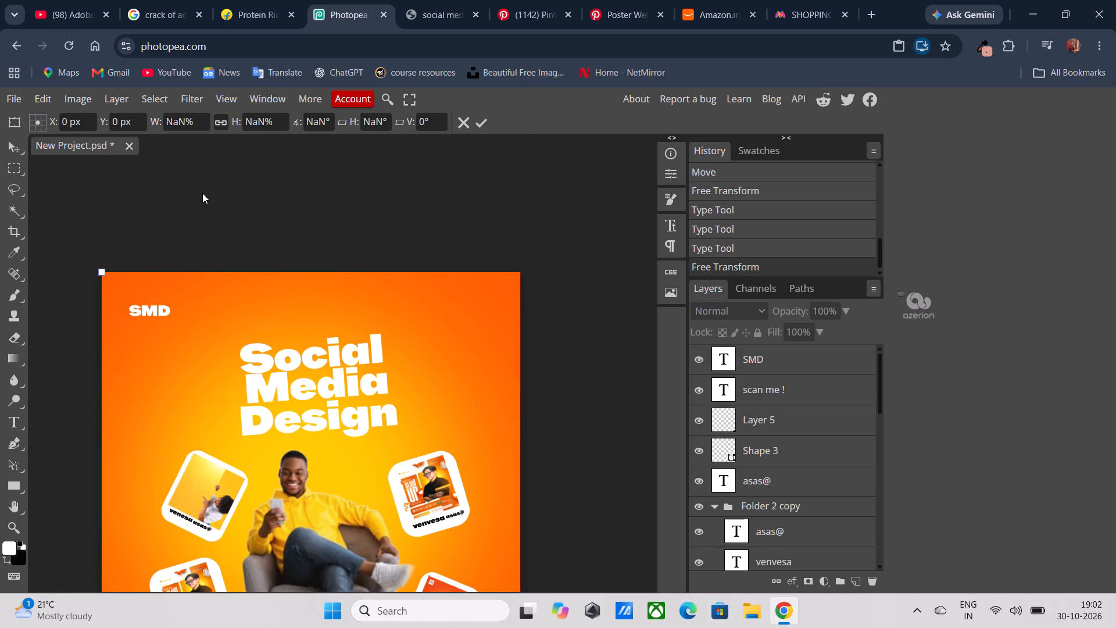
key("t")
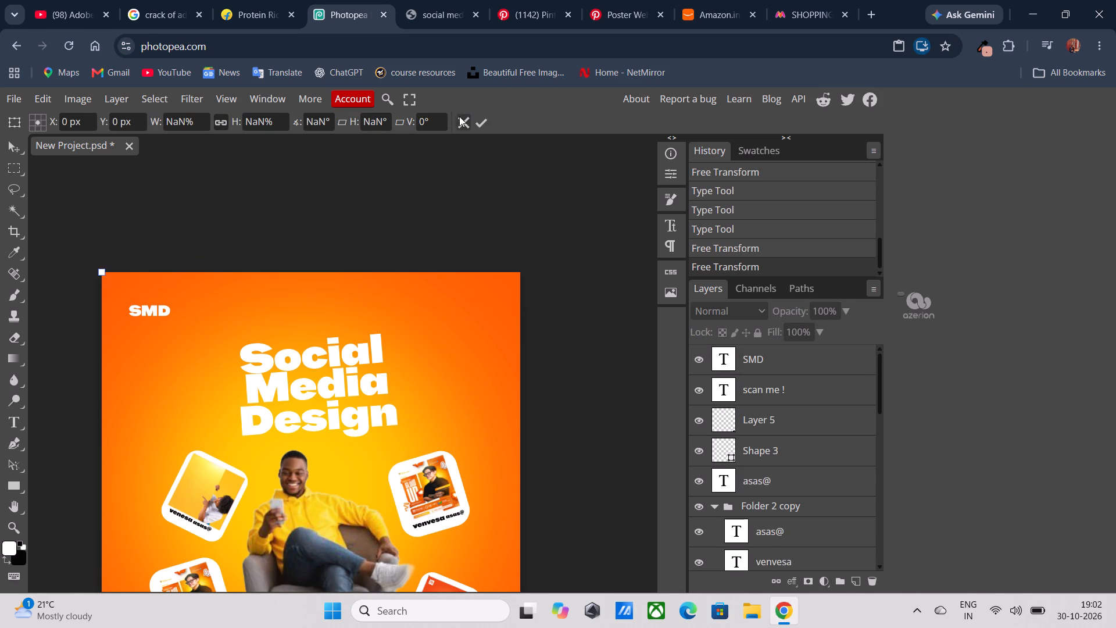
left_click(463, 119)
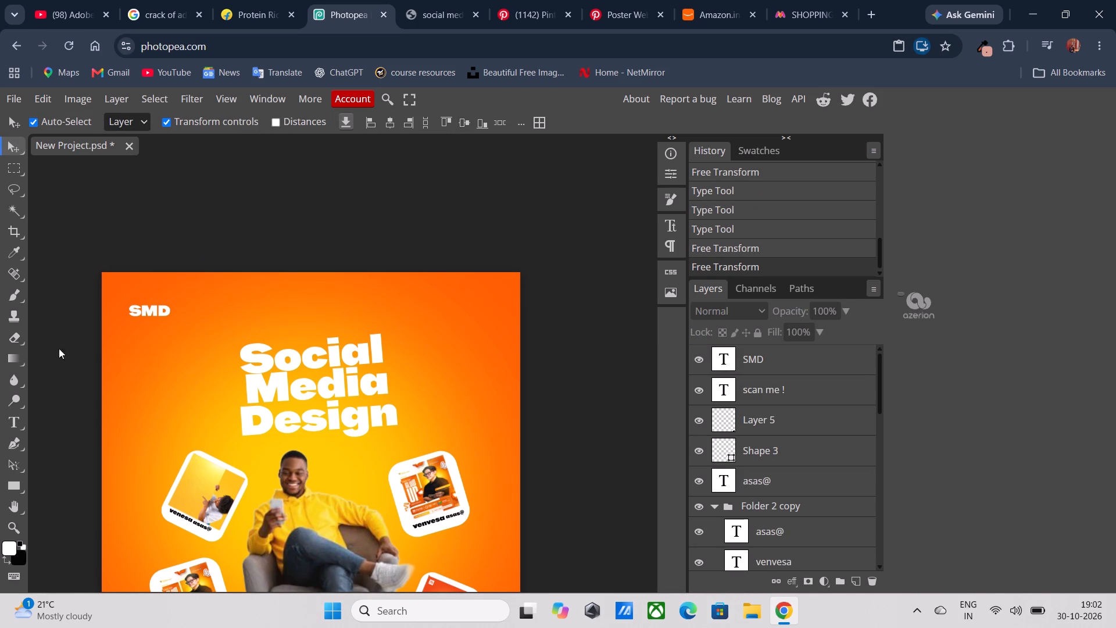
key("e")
Move the "SMD" logo slightly upward, closer to the poster's top edge, and deselect it.
left_click(12, 149)
left_click_drag(149, 309, 148, 295)
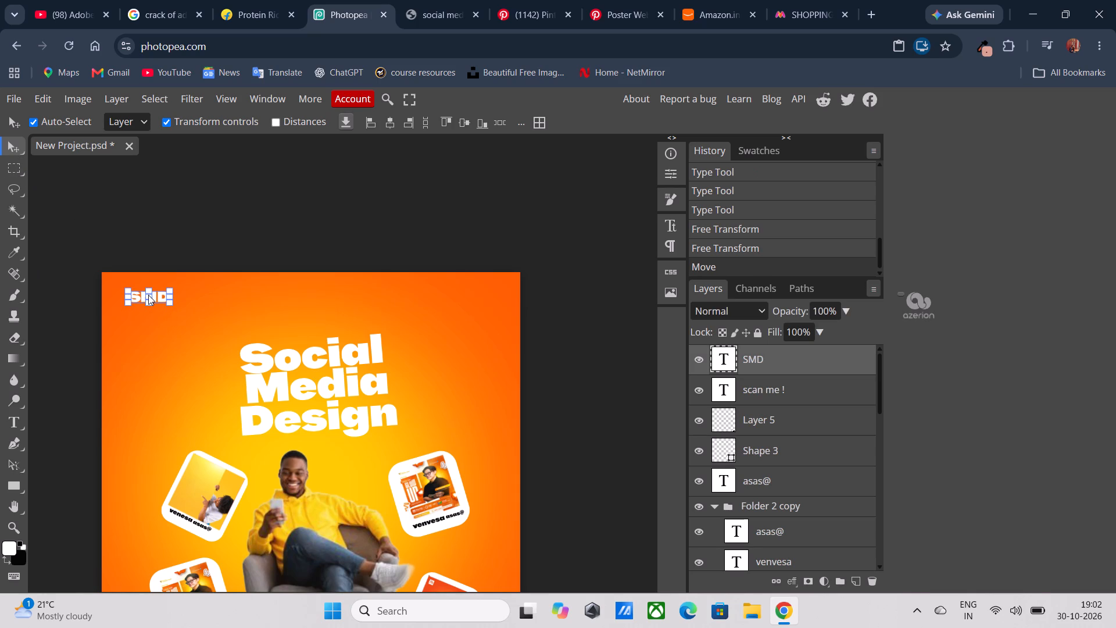
left_click(361, 217)
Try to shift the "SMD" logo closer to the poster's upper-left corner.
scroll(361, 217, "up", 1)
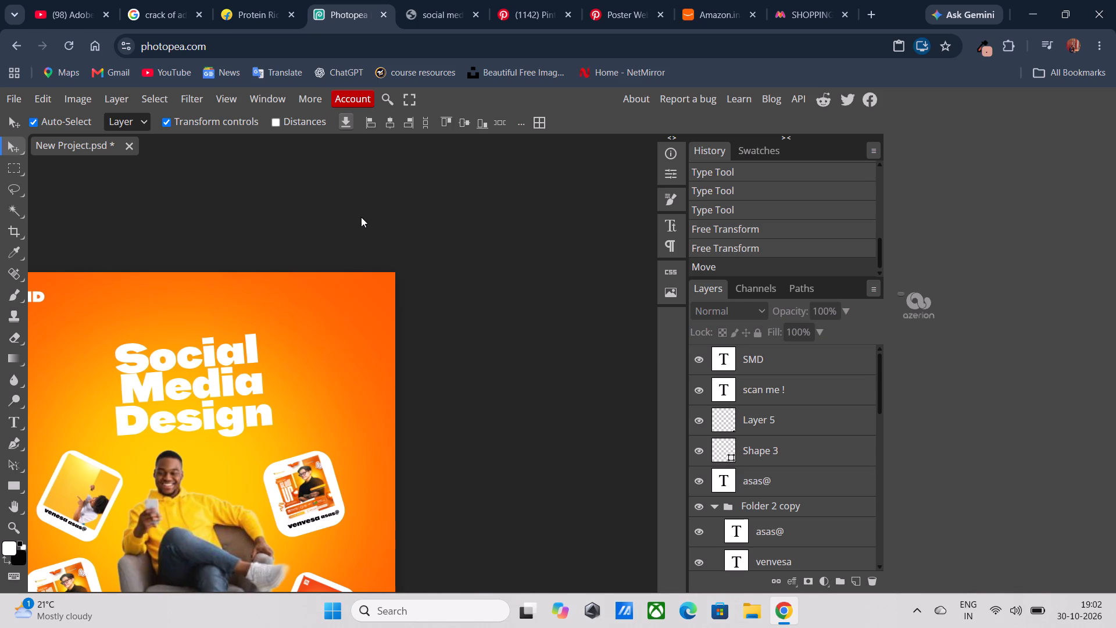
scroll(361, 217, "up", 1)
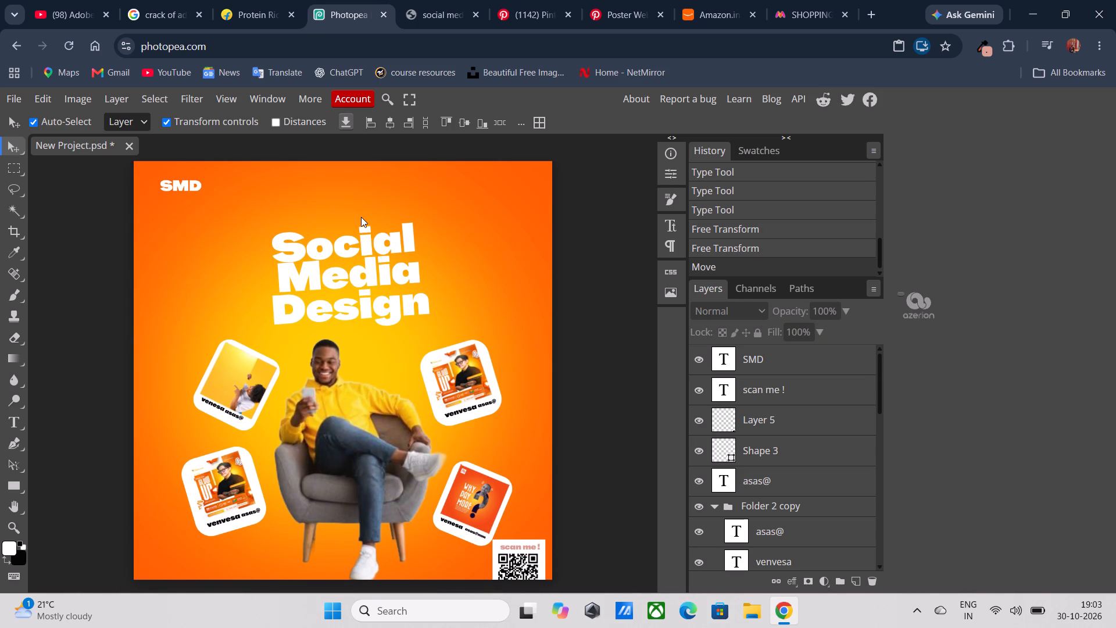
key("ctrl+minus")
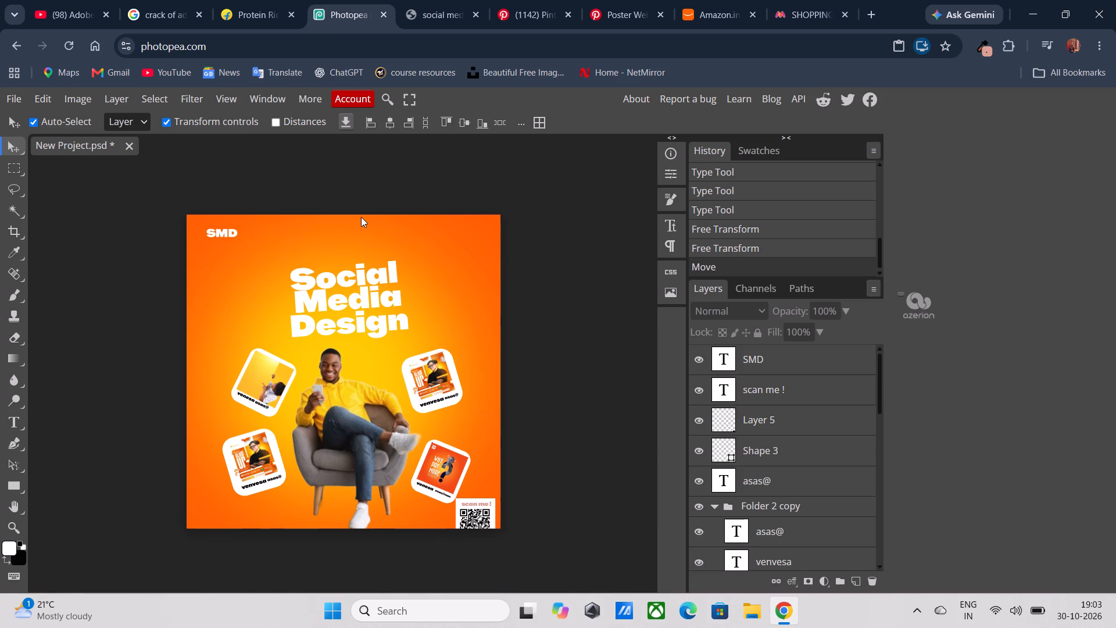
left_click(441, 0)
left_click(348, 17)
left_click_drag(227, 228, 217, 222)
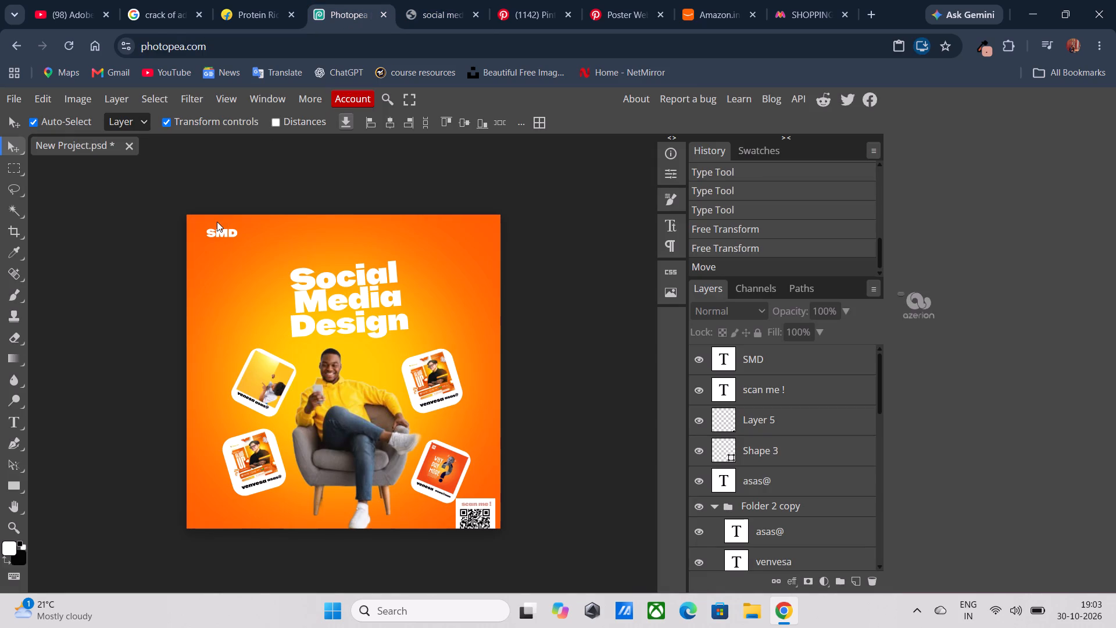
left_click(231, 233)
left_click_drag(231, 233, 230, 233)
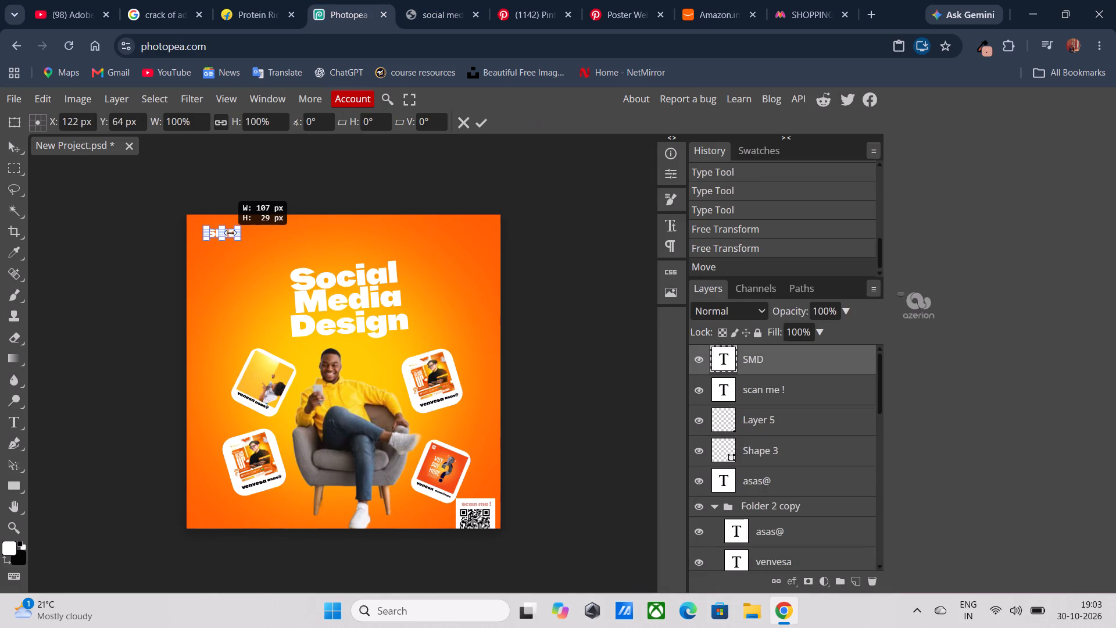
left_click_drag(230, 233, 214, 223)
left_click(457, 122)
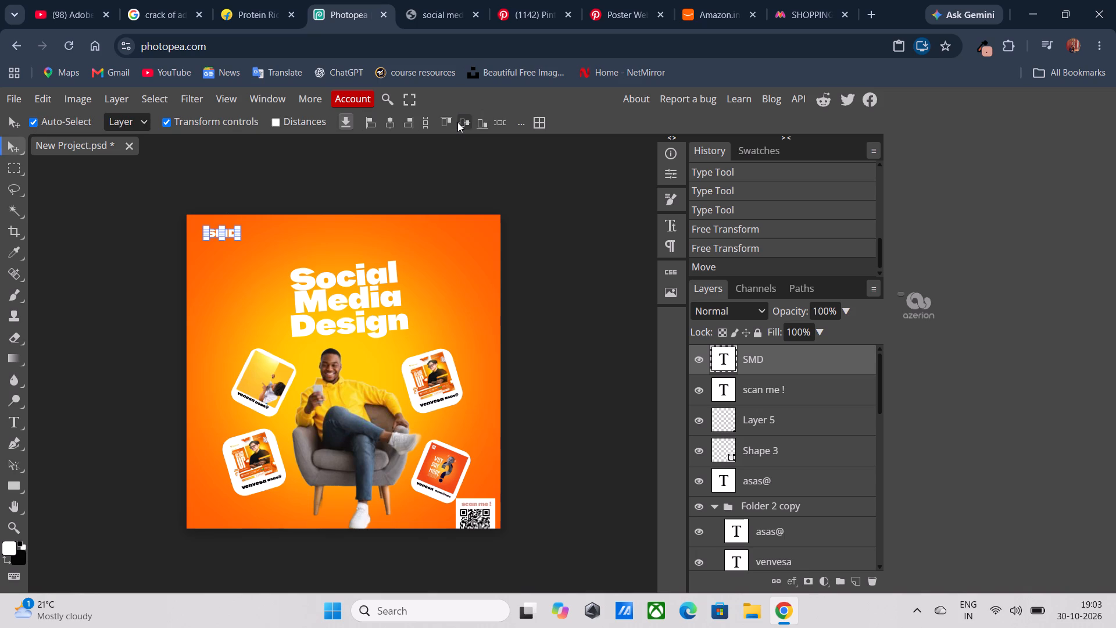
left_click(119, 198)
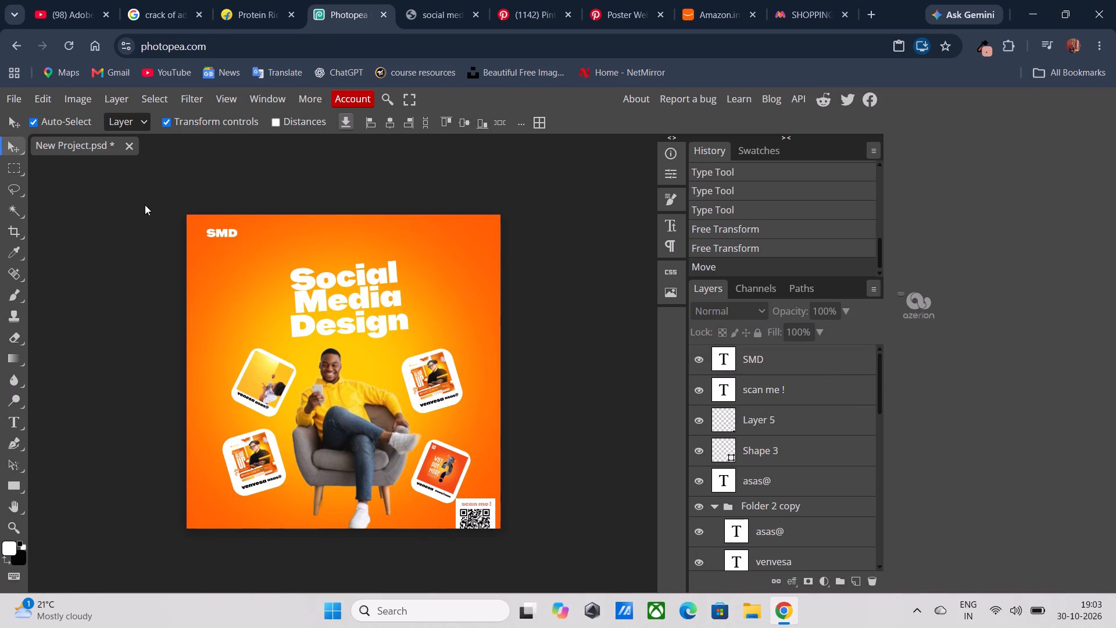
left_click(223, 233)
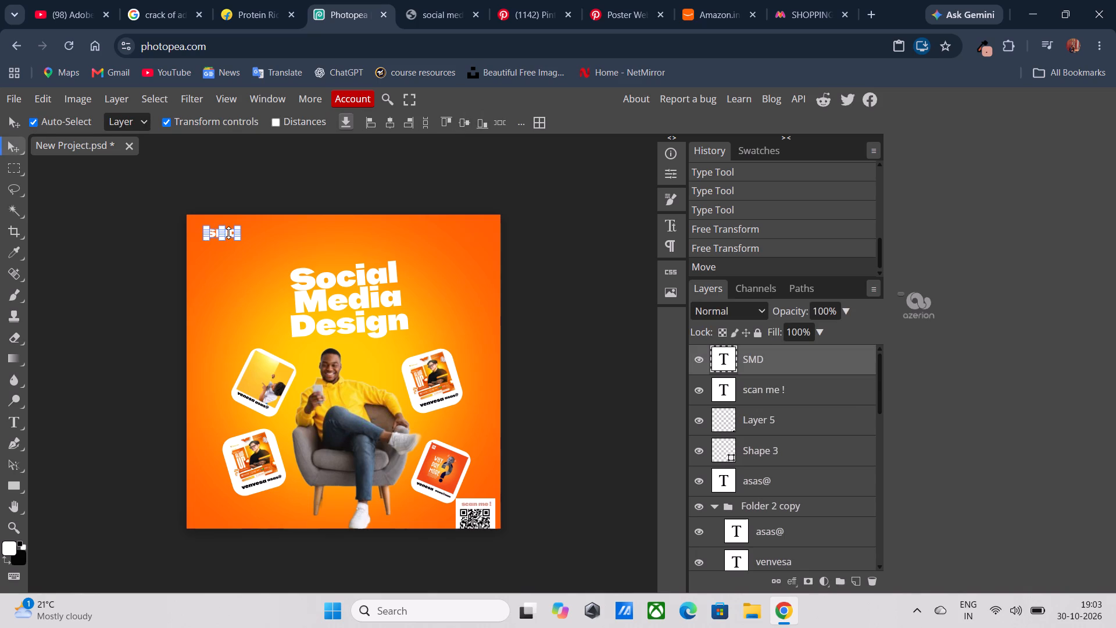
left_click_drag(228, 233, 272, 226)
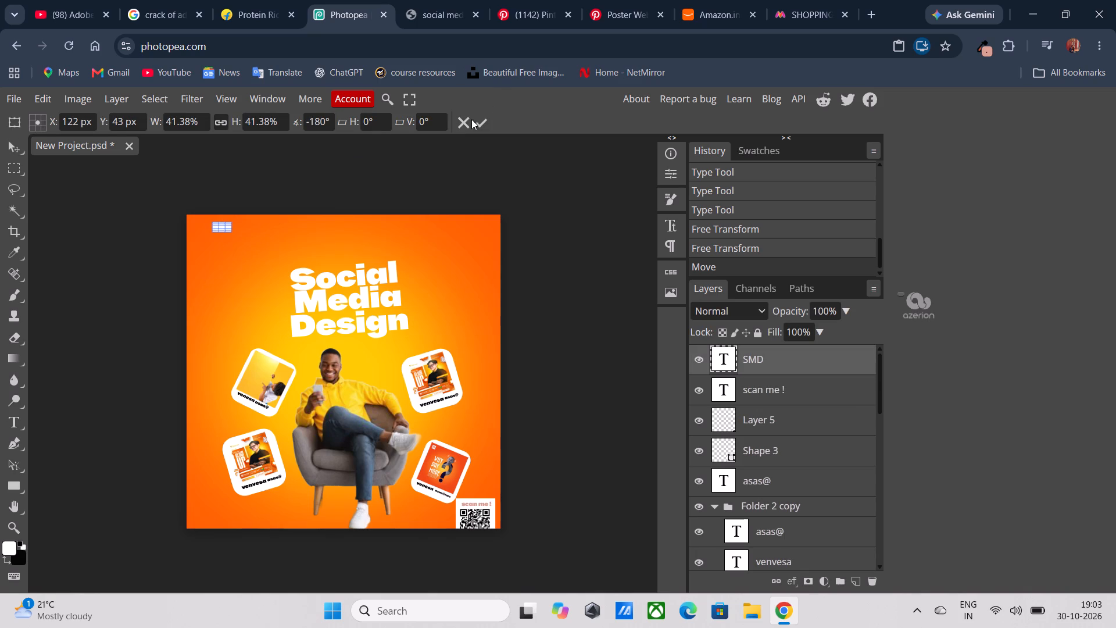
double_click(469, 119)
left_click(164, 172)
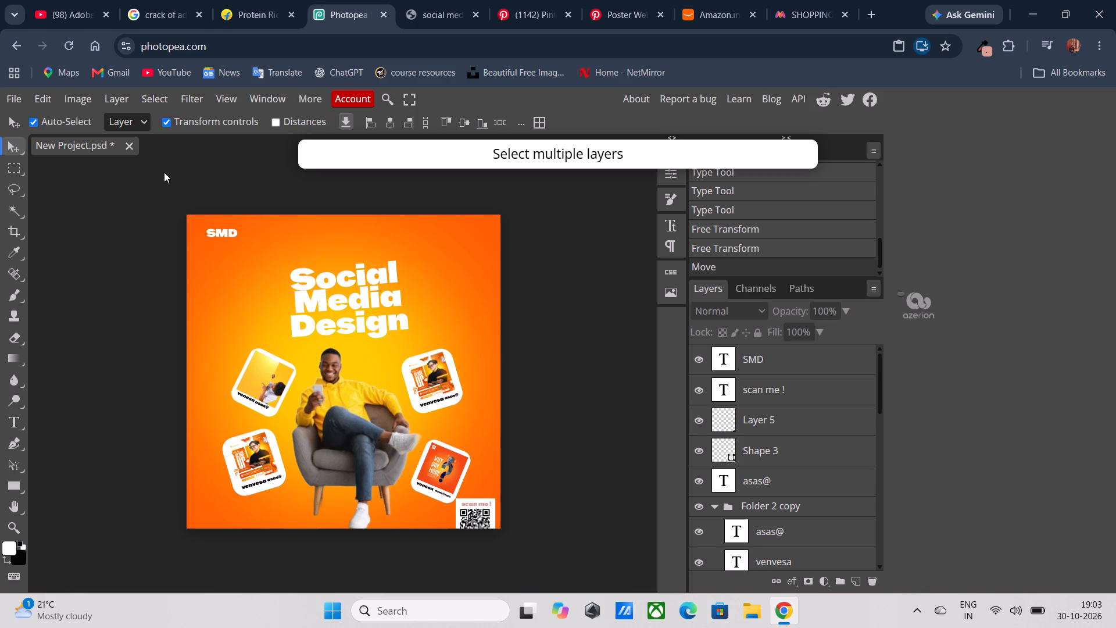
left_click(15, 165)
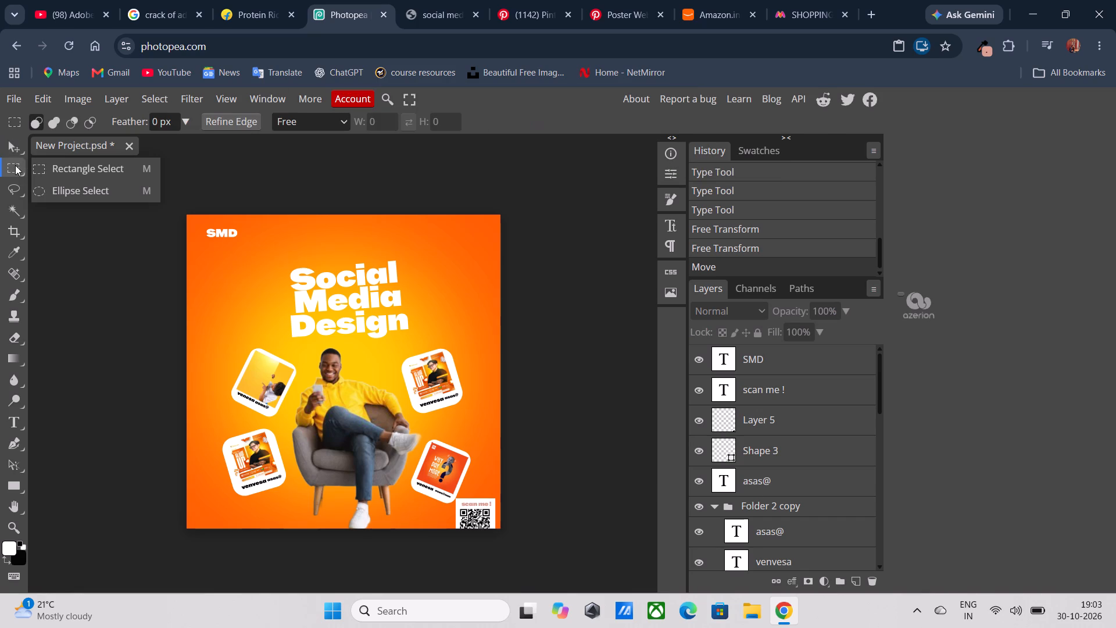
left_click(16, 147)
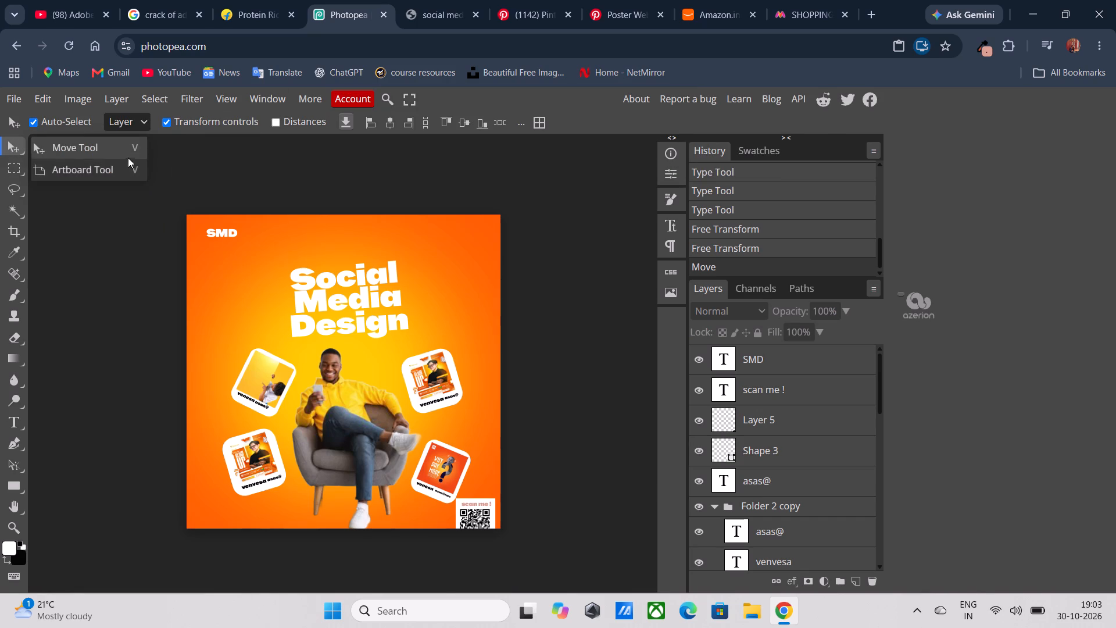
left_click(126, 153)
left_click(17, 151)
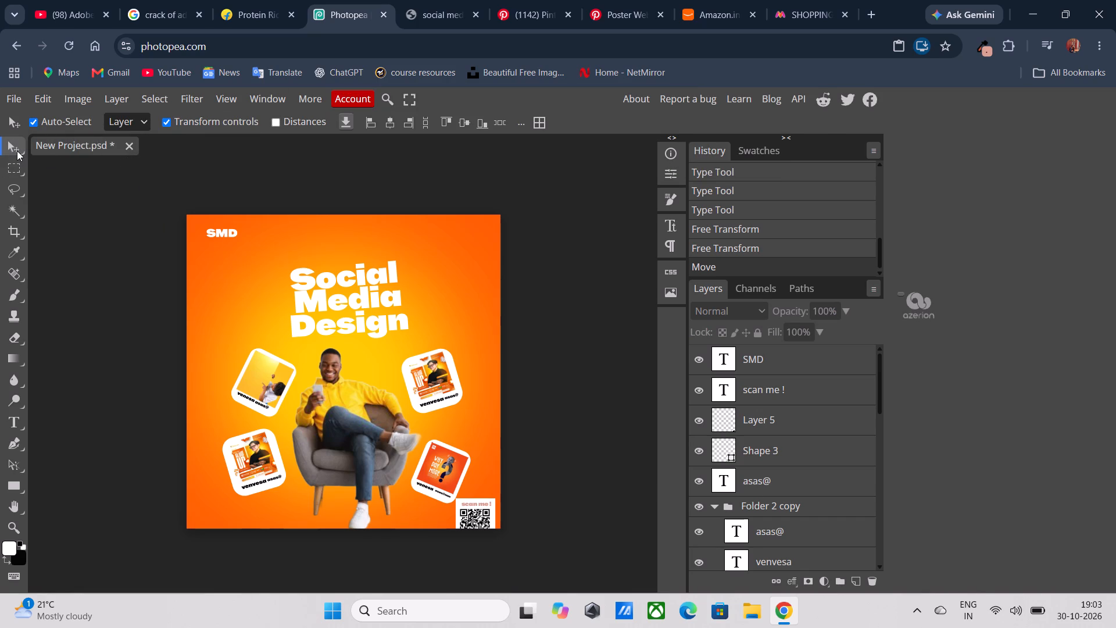
Enlarge the "SMD" logo slightly to just over 102% of its size, commit the transform and deselect it.
left_click(73, 150)
left_click(217, 235)
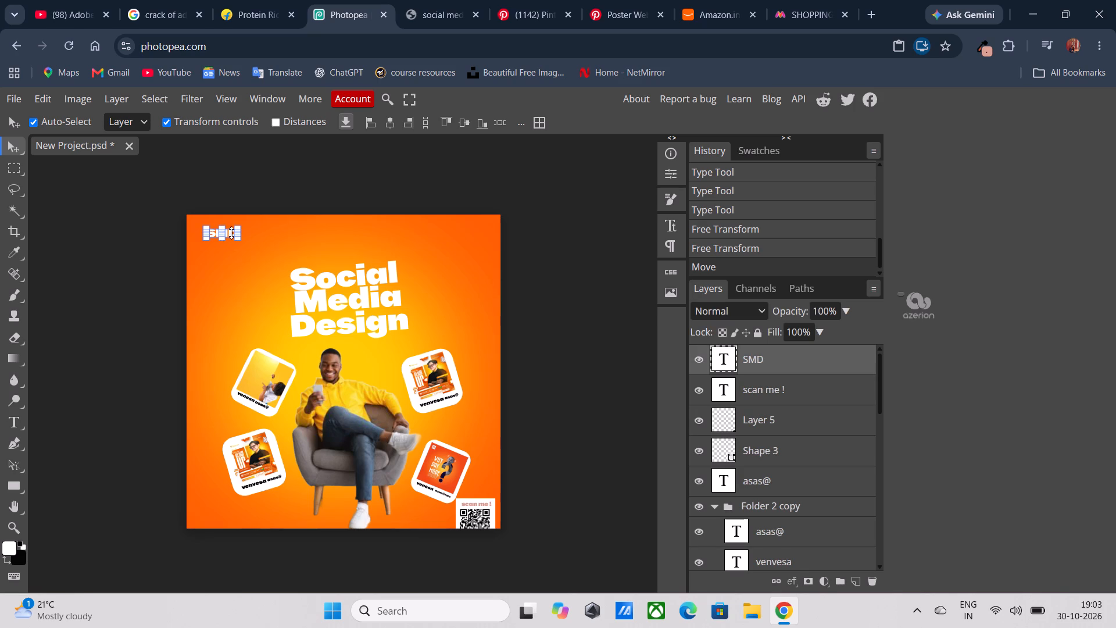
left_click_drag(236, 240, 238, 244)
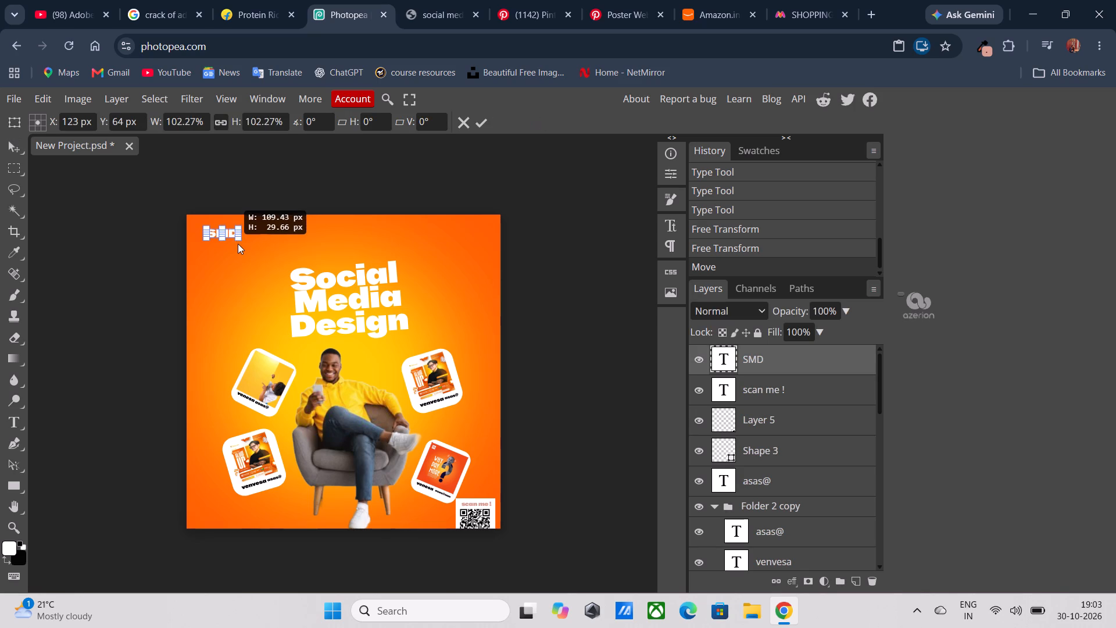
left_click_drag(238, 244, 238, 245)
left_click(478, 126)
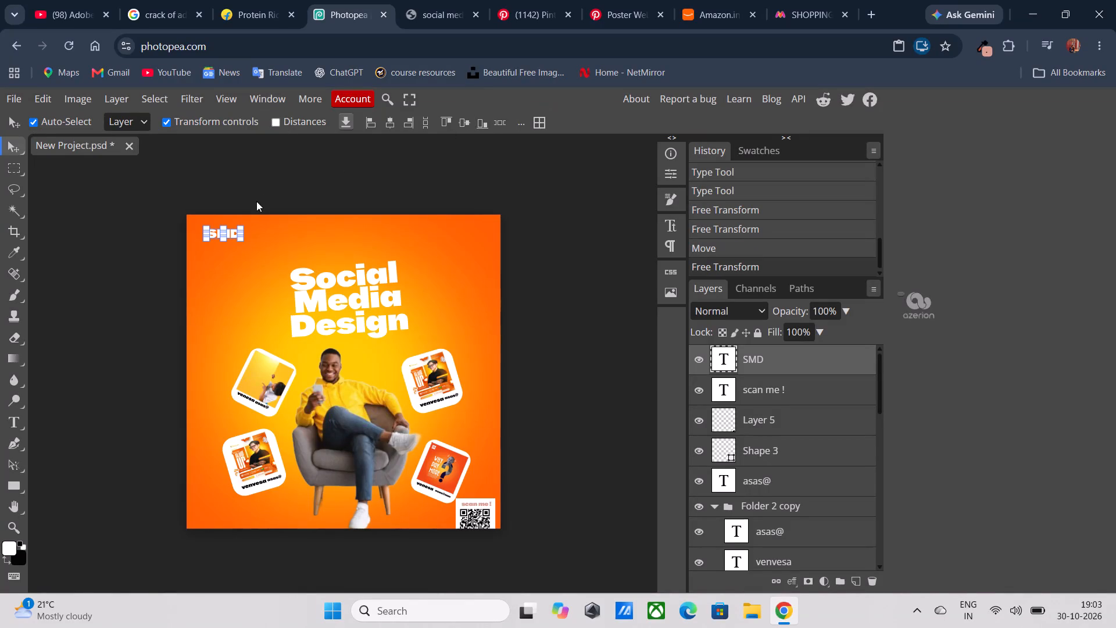
left_click(250, 209)
left_click(293, 167)
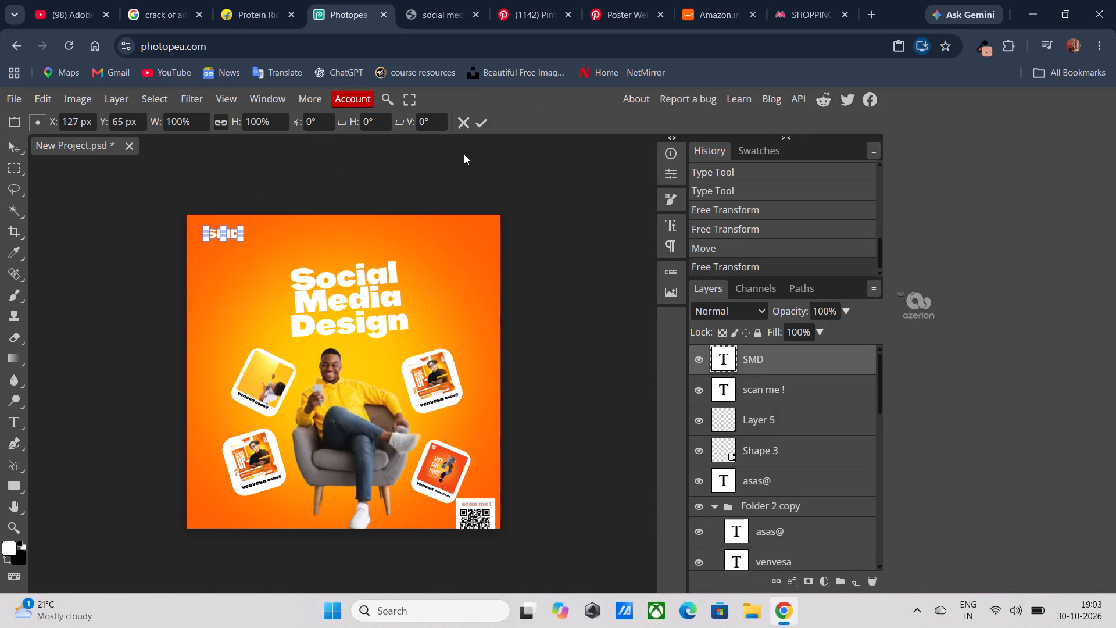
left_click(462, 119)
key("v")
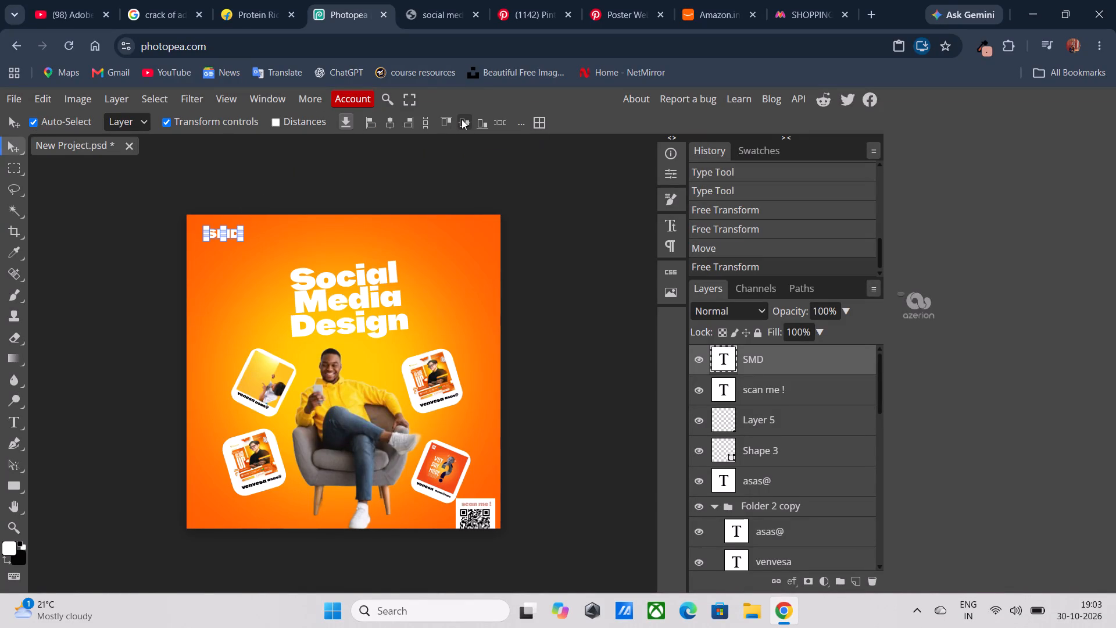
left_click(366, 199)
key("v")
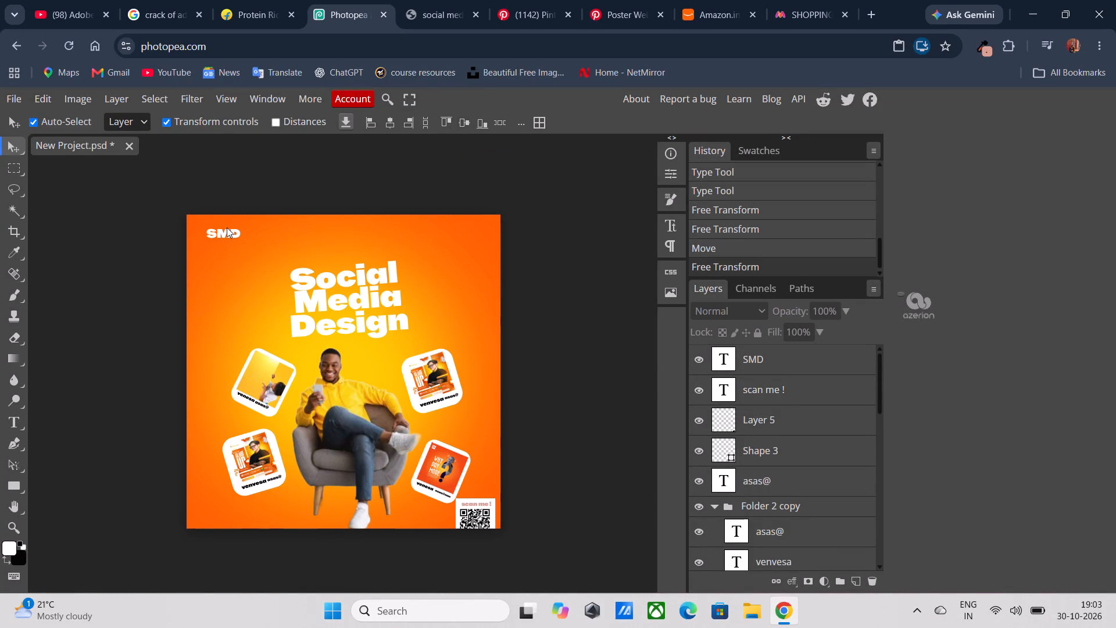
Move the "SMD" logo slightly up and left, closer to the poster's upper-left corner.
left_click(225, 233)
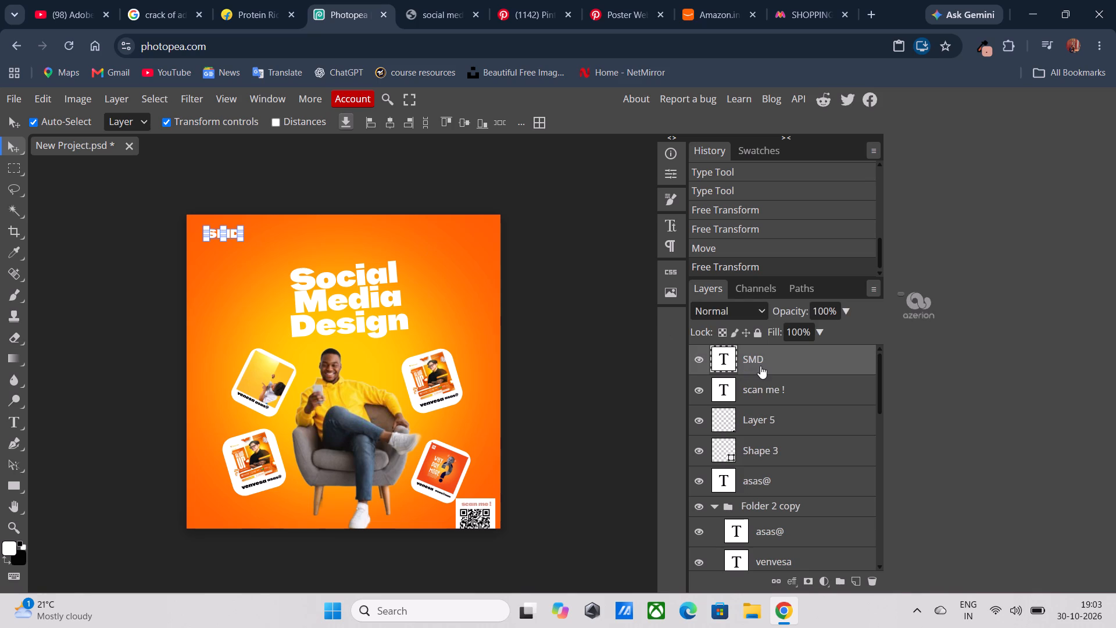
left_click(760, 366)
key("ctrl+minus")
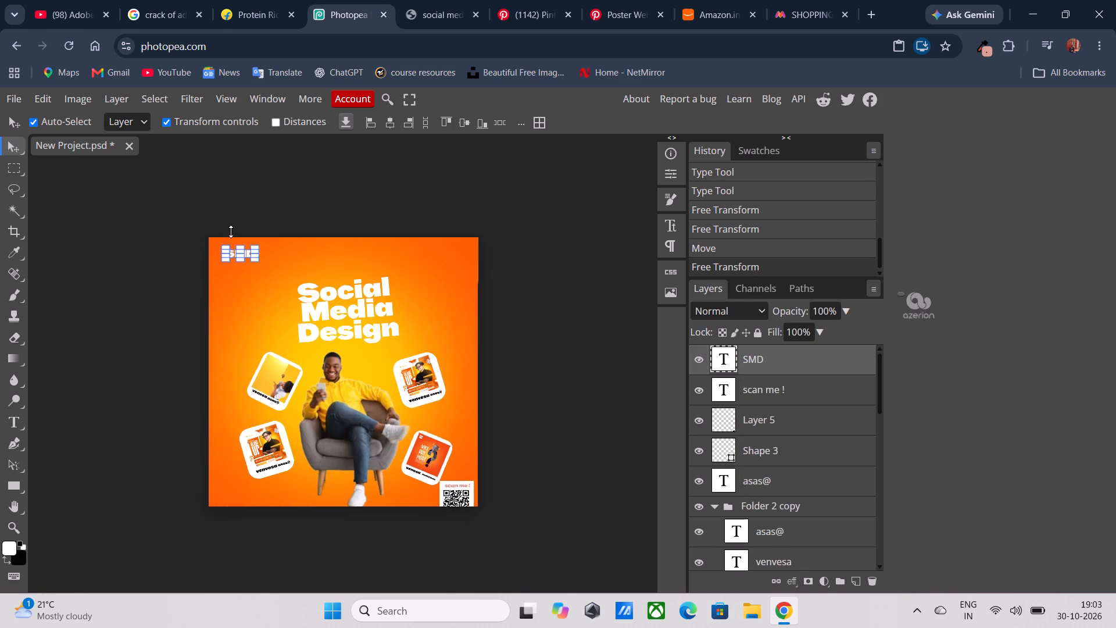
key("ctrl+plus")
key("ctrl+plus")
key("ctrl+plus")
key("space")
scroll(231, 231, "up", 3)
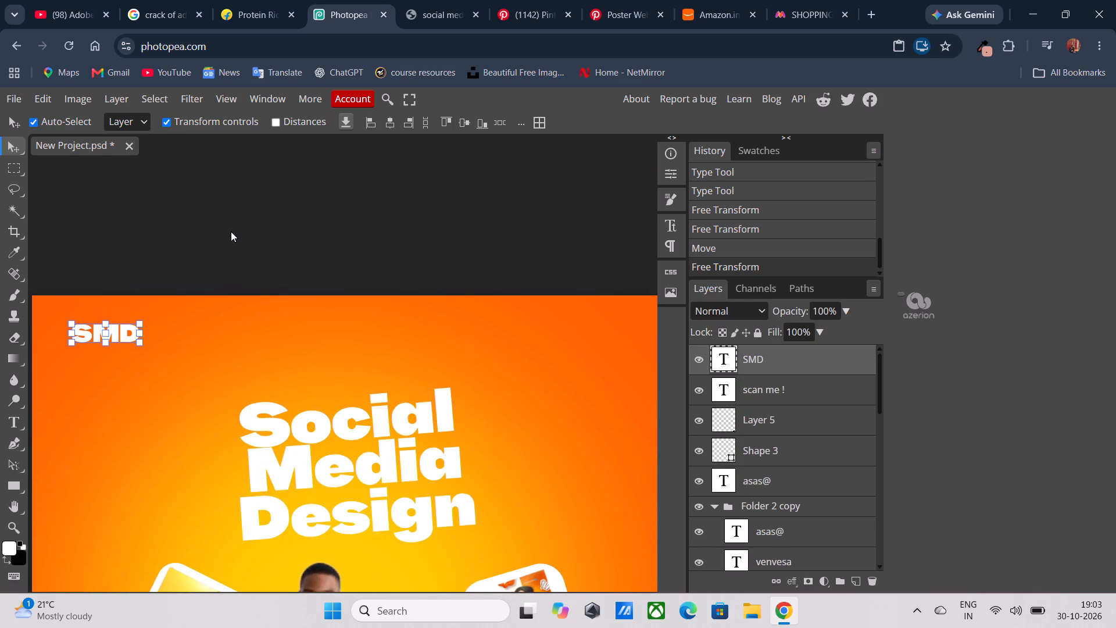
scroll(120, 336, "right", 2)
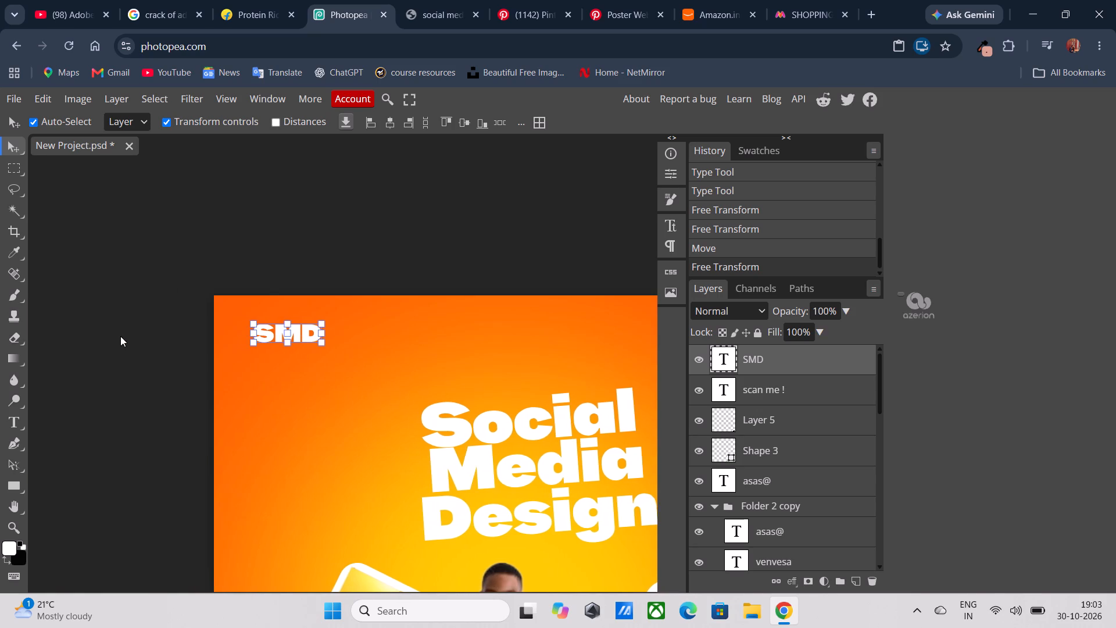
scroll(120, 336, "right", 1)
left_click_drag(308, 331, 294, 330)
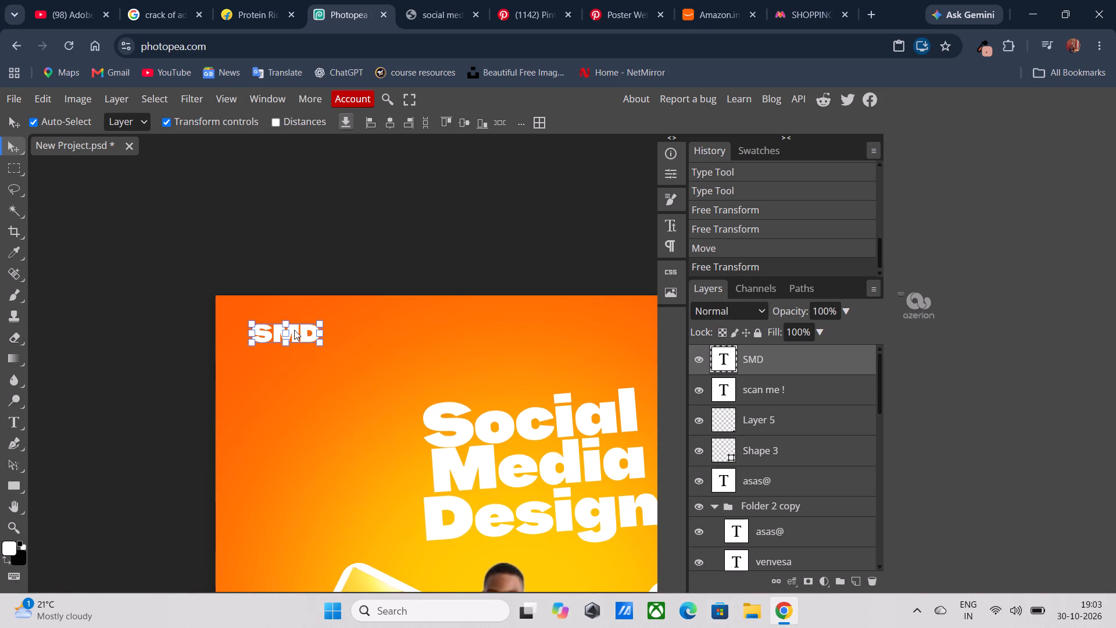
left_click_drag(294, 330, 286, 323)
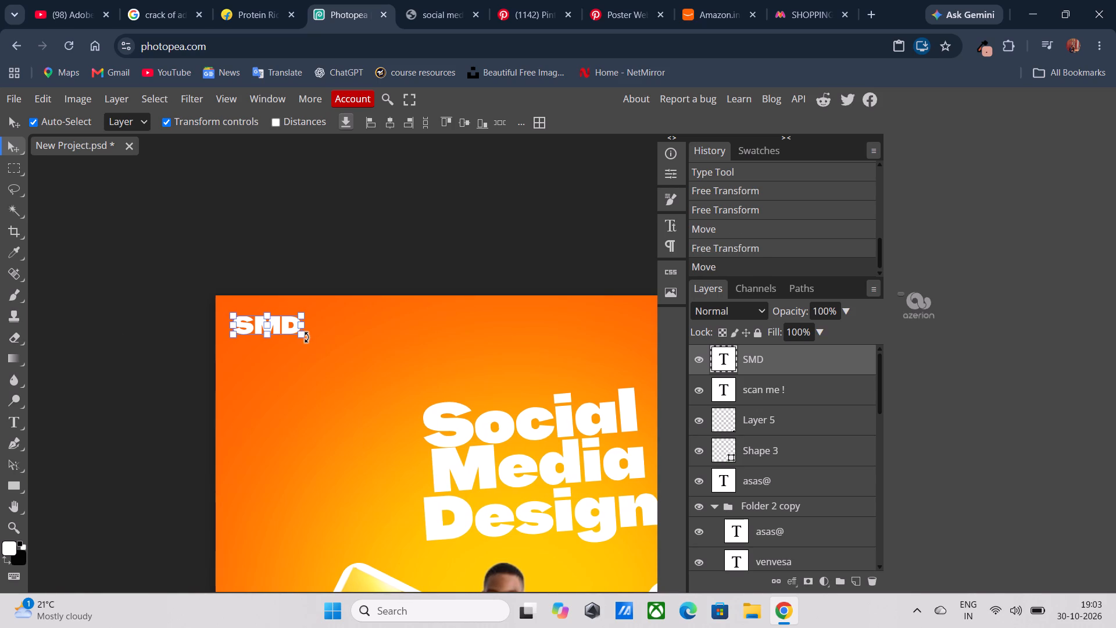
Scale the "SMD" logo to about 130%, reposition it at about X 119 px, Y 63 px, and commit the transform.
left_click_drag(302, 337, 319, 352)
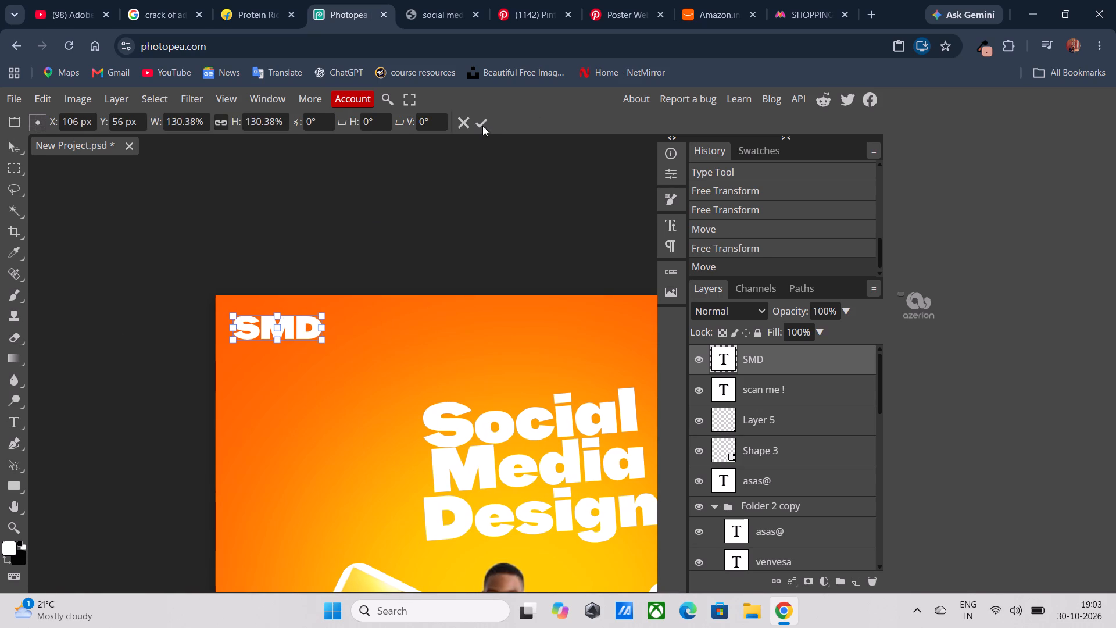
left_click_drag(296, 322, 304, 326)
scroll(446, 265, "left", 3)
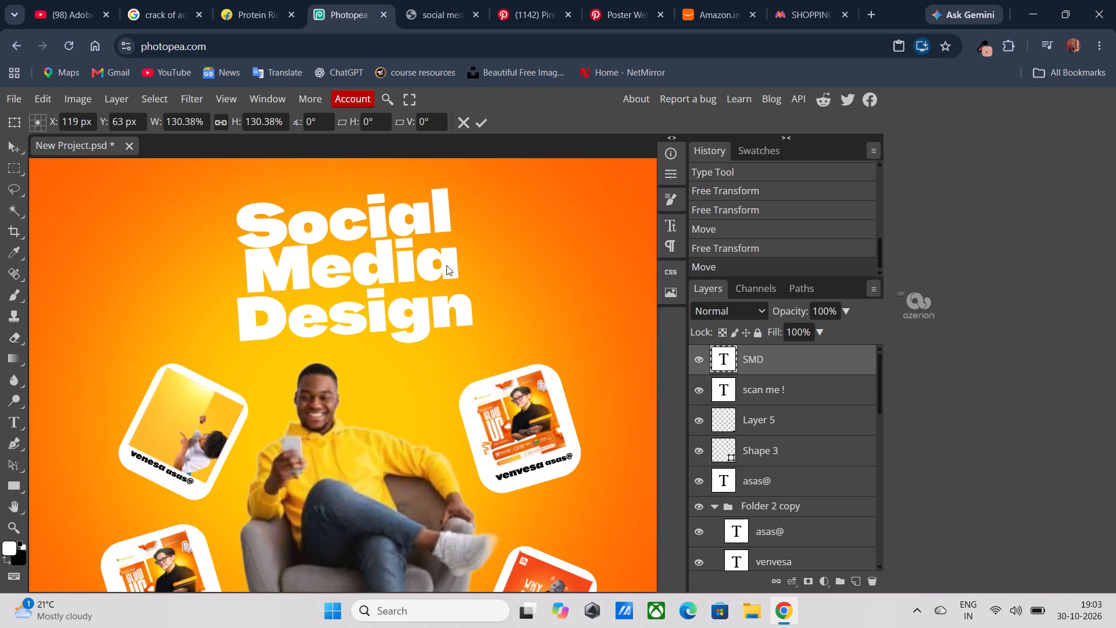
scroll(446, 265, "down", 1)
scroll(489, 224, "up", 1)
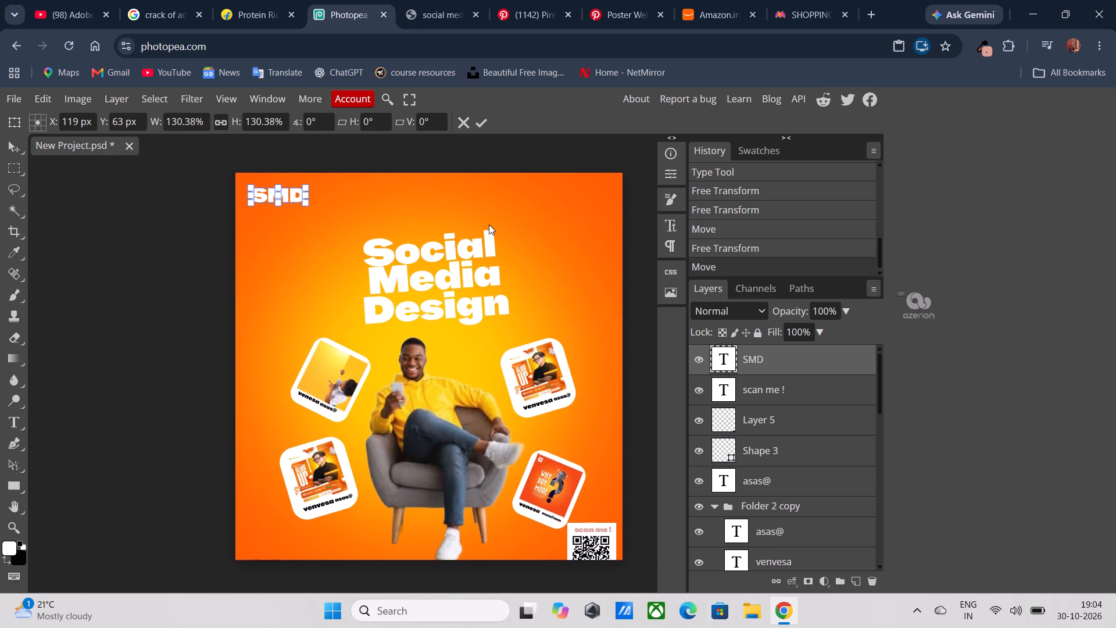
scroll(489, 224, "up", 1)
left_click(472, 115)
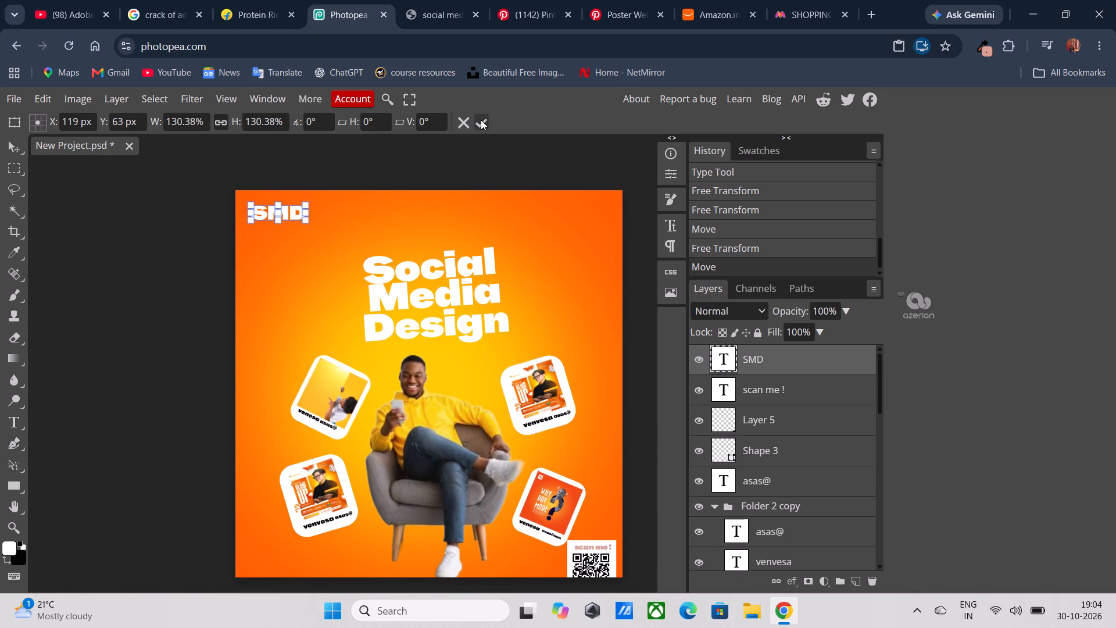
left_click(481, 120)
left_click(153, 362)
Compare the whole poster with the reference "Social Media Designs" image, checking the logo and title layout.
scroll(153, 362, "left", 1)
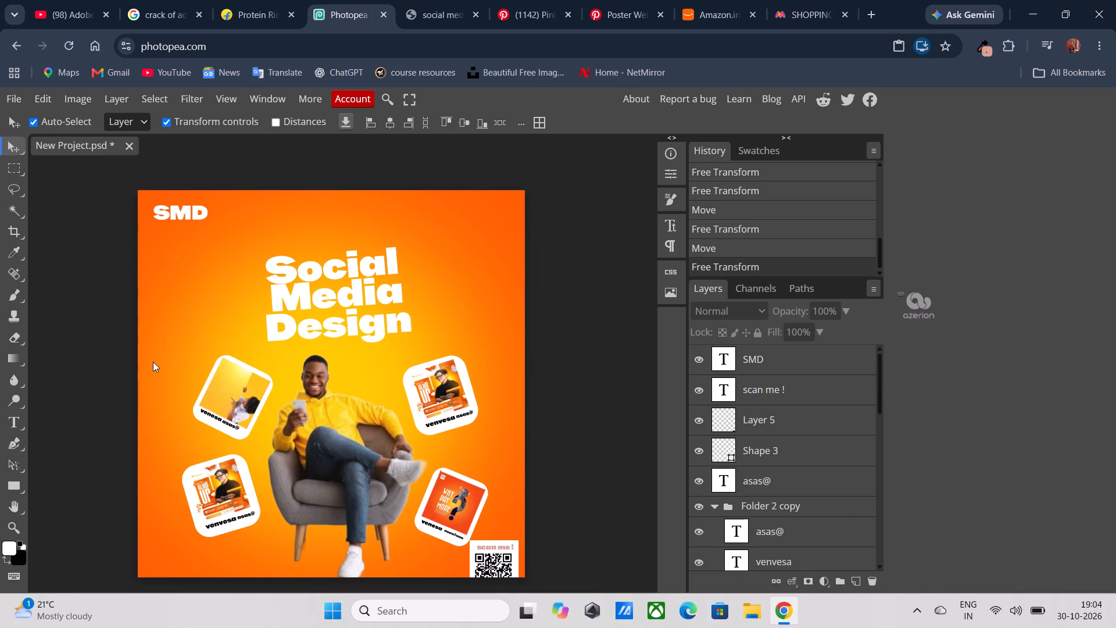
scroll(153, 362, "left", 1)
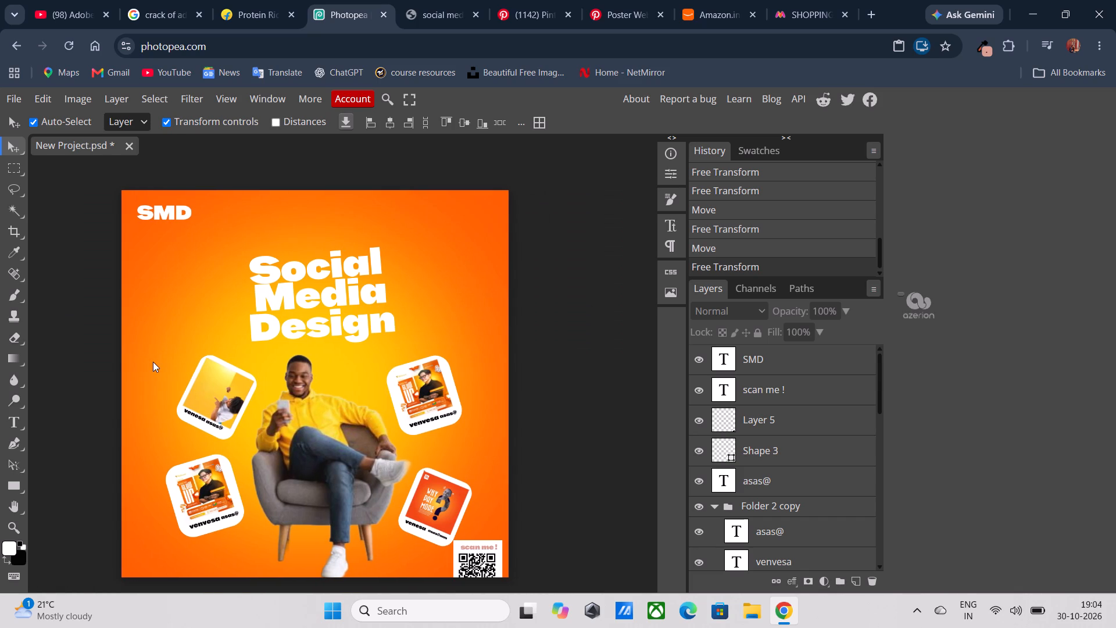
scroll(153, 362, "left", 1)
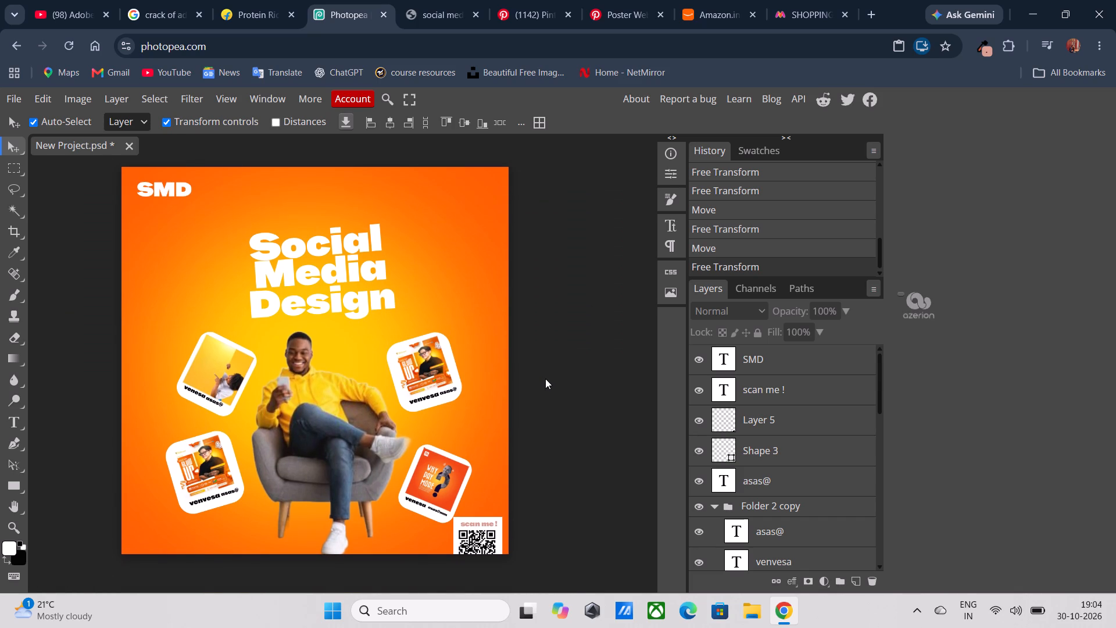
left_click(545, 379)
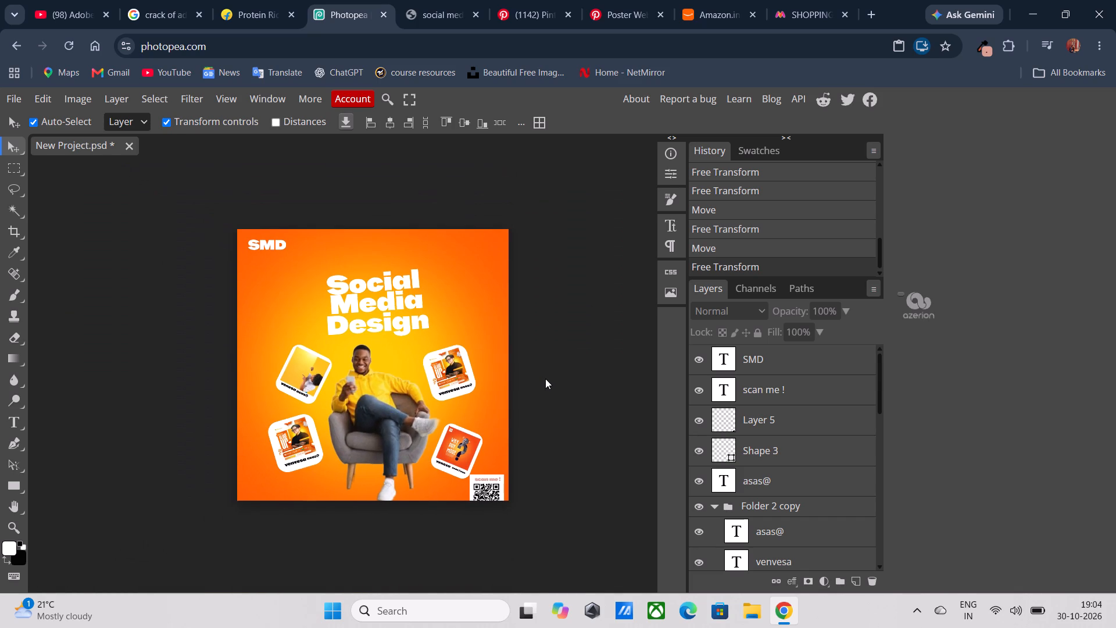
left_click(462, 0)
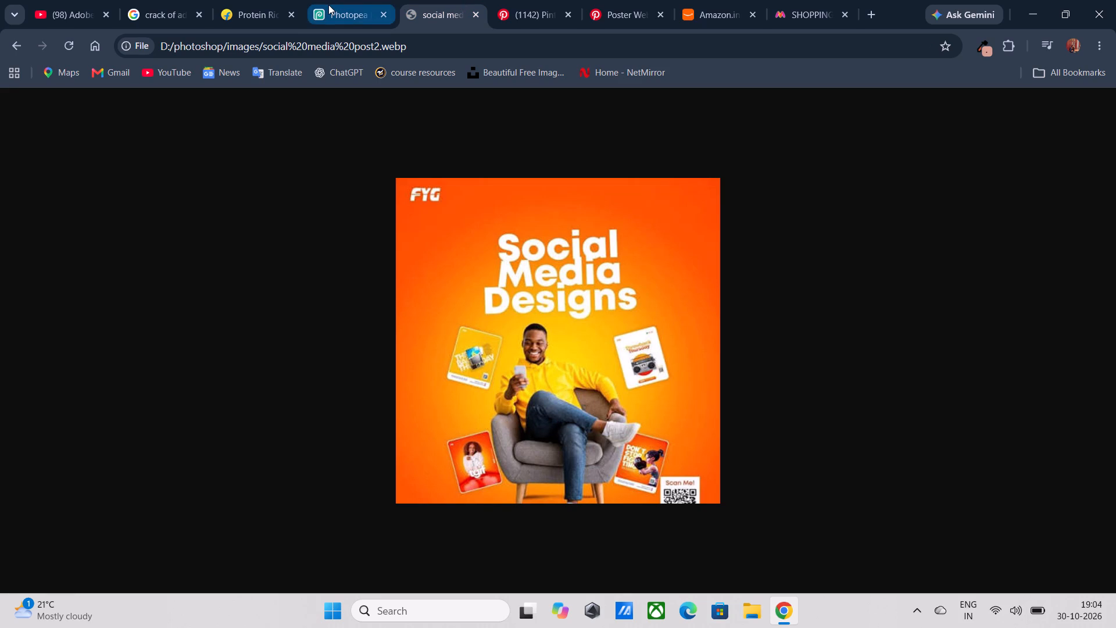
left_click(328, 5)
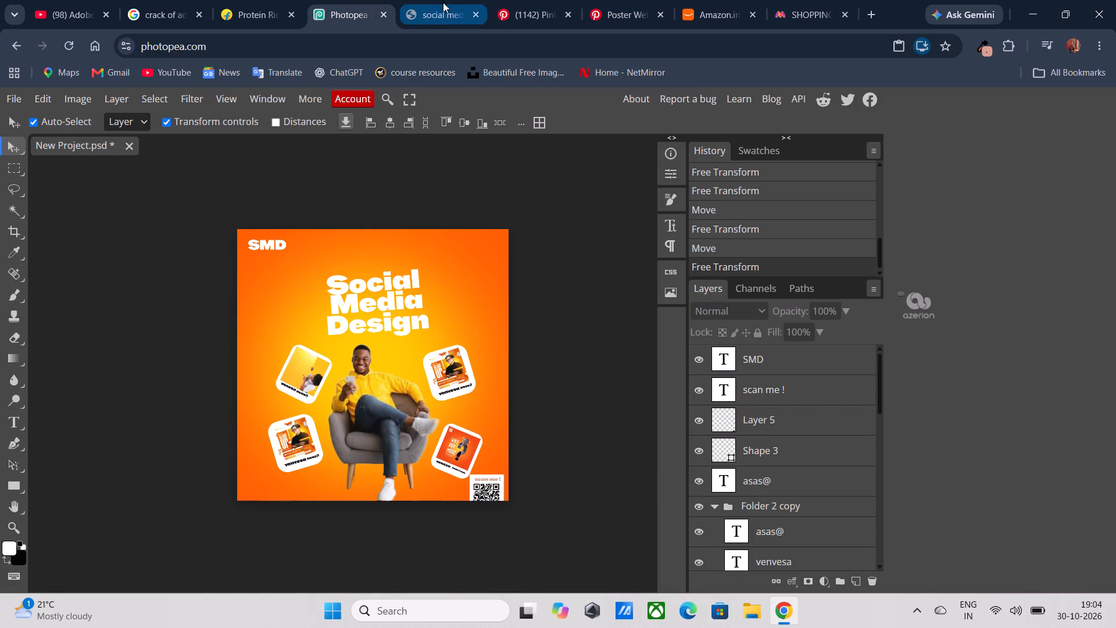
left_click(441, 11)
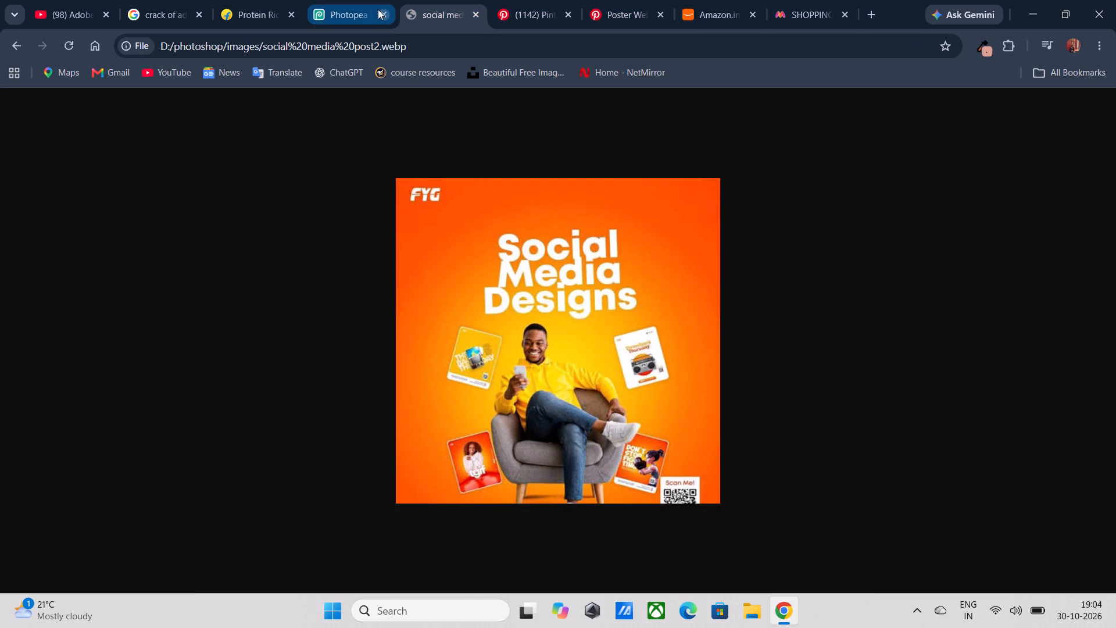
left_click(369, 15)
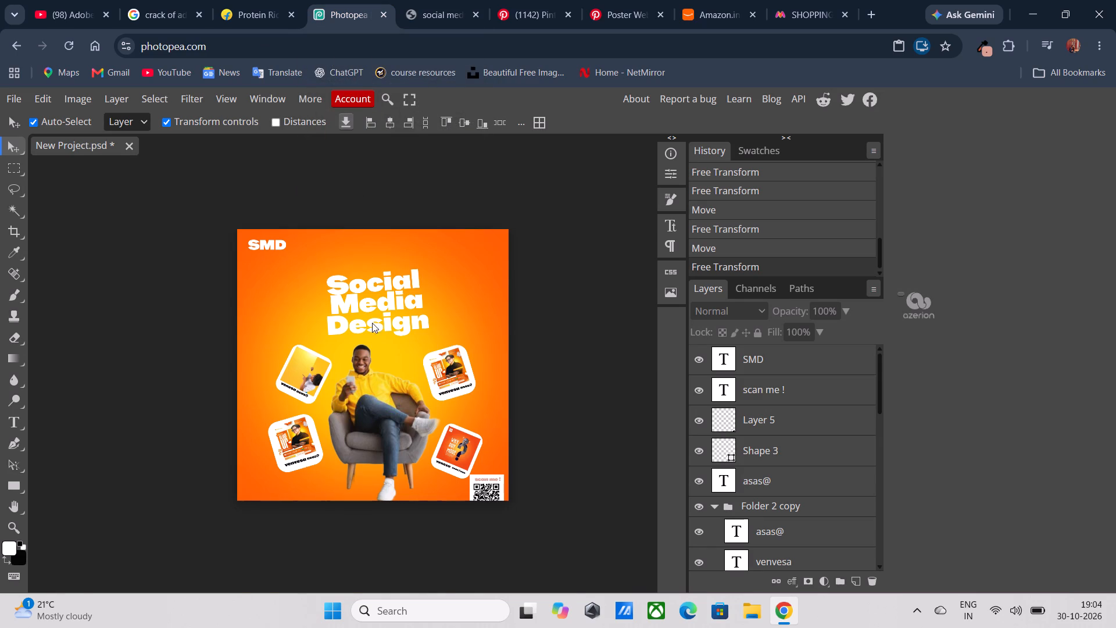
Enlarge the title word "Design" to about 105% by extending its lower-left corner, then commit and deselect it.
left_click(373, 330)
left_click(325, 336)
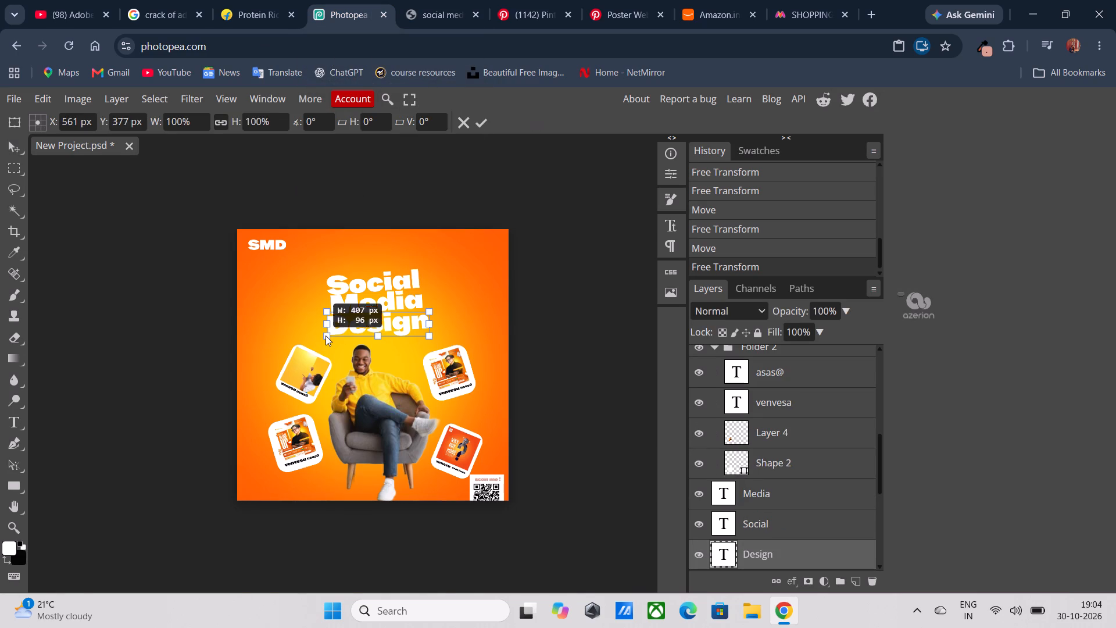
left_click(476, 126)
left_click(576, 255)
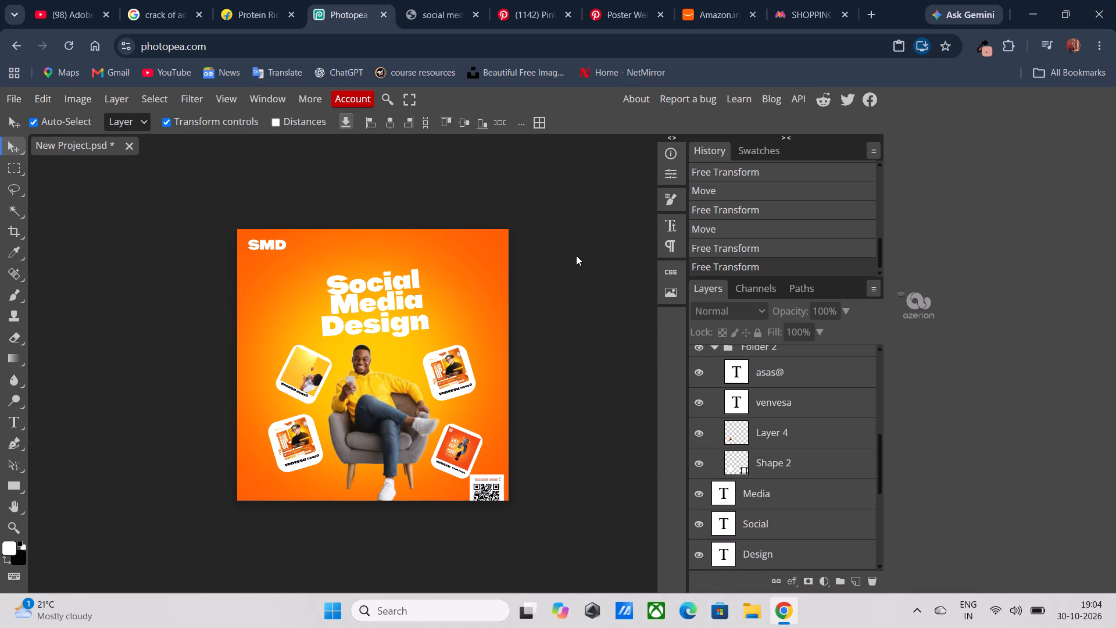
Start a JPG export of the poster and name the file "social media post new".
left_click(15, 90)
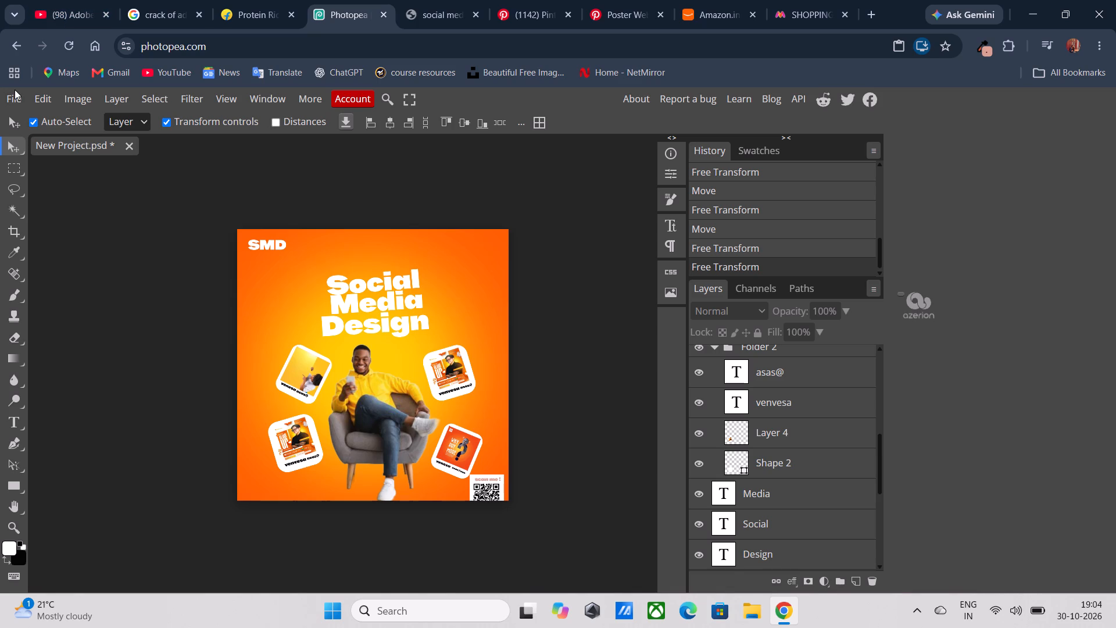
left_click(13, 96)
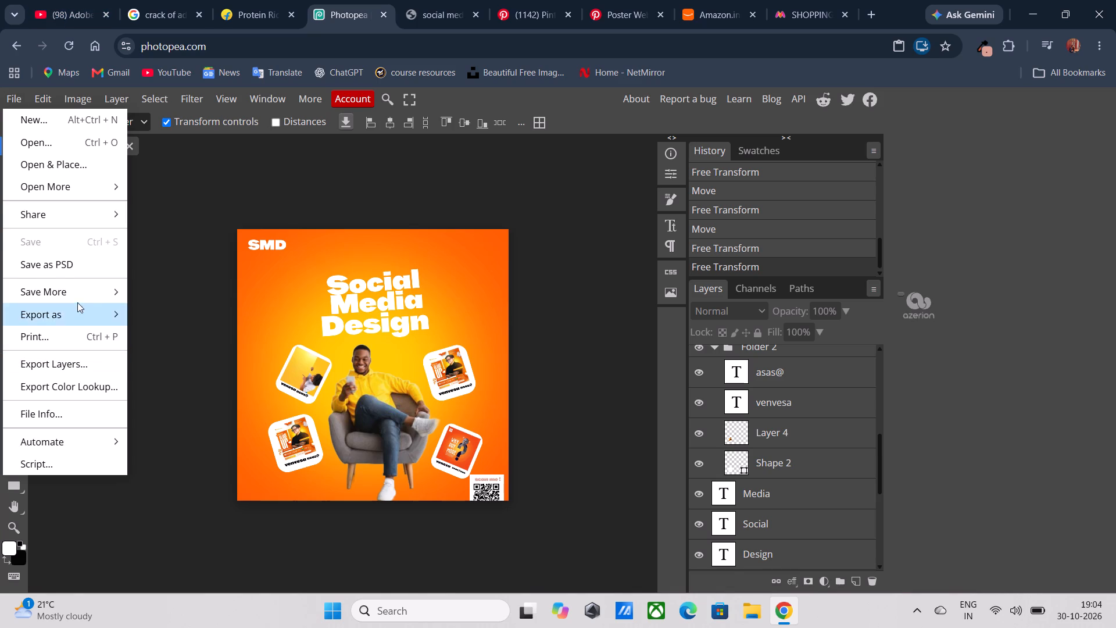
left_click(77, 314)
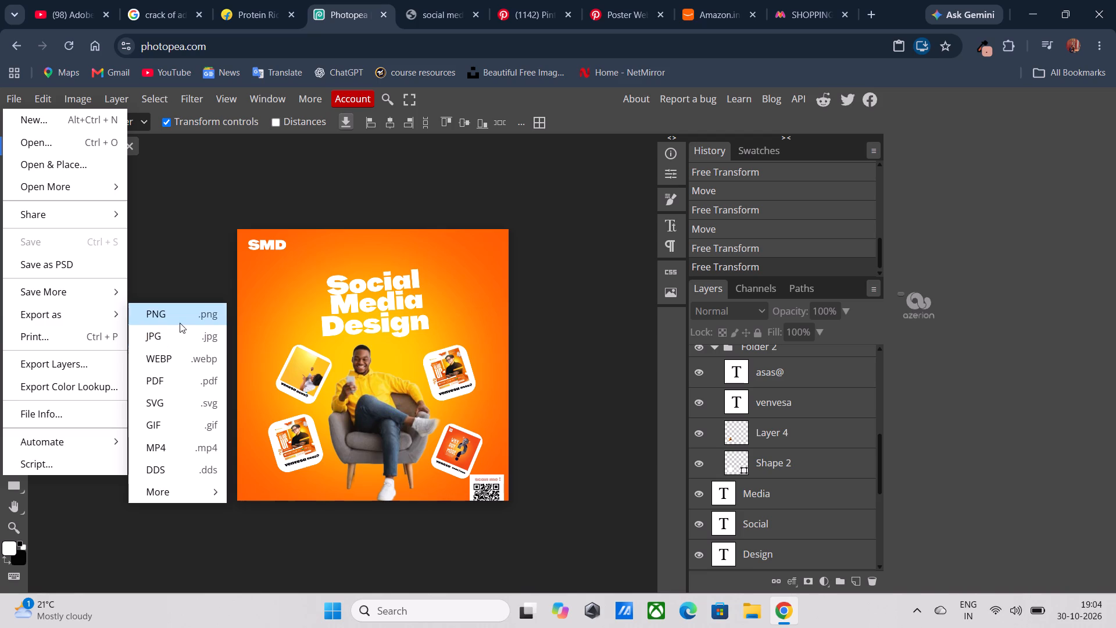
left_click(180, 342)
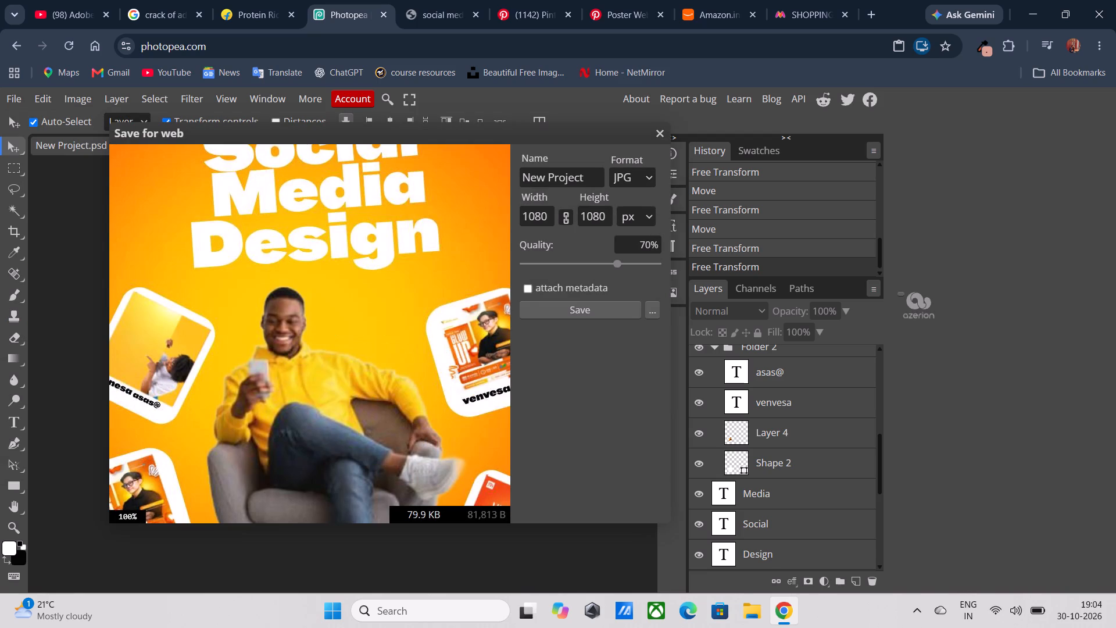
left_click(580, 171)
key("shift+a")
key("ctrl+a")
key("s")
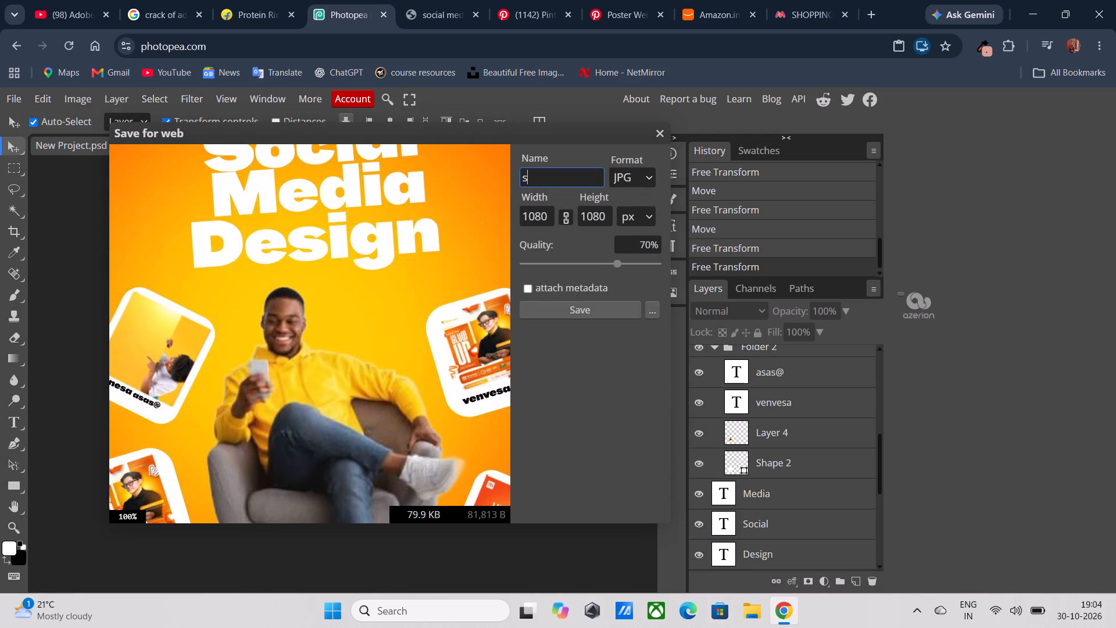
type("ocial media")
key("space")
type("poat new")
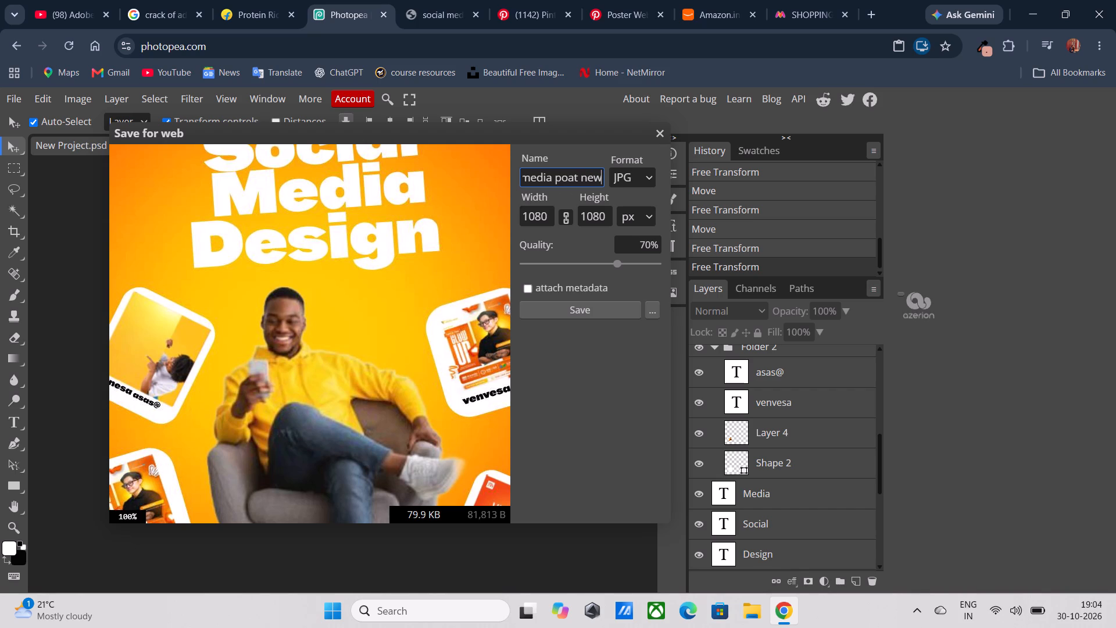
key("Left")
key("Left")
key("Left")
key("Left")
key("Left")
key("BackSpace")
key("s")
Set the JPG quality to 100% and save the exported poster.
left_click_drag(617, 265, 705, 273)
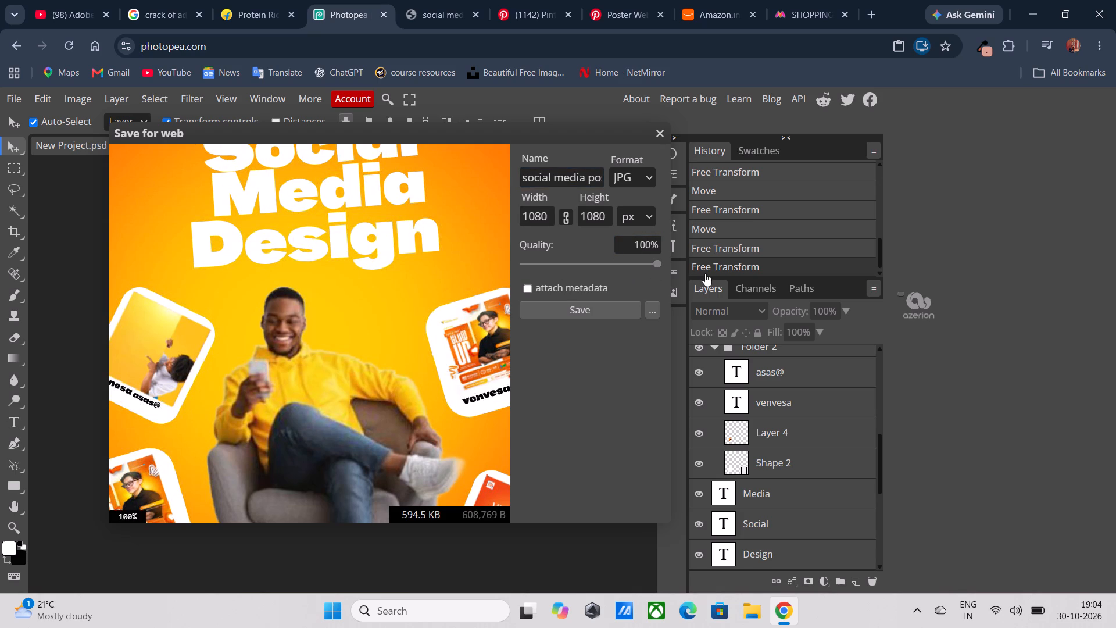
left_click(609, 312)
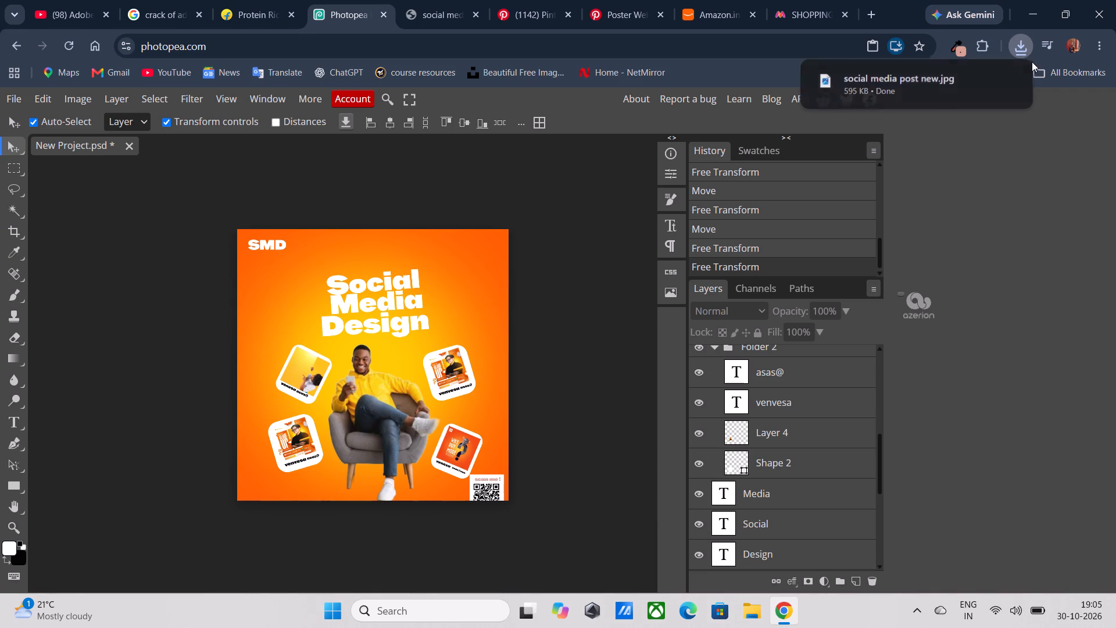
Open the downloaded "social media post new.jpg" in Photos, inspect the poster, and close the viewer.
left_click(943, 79)
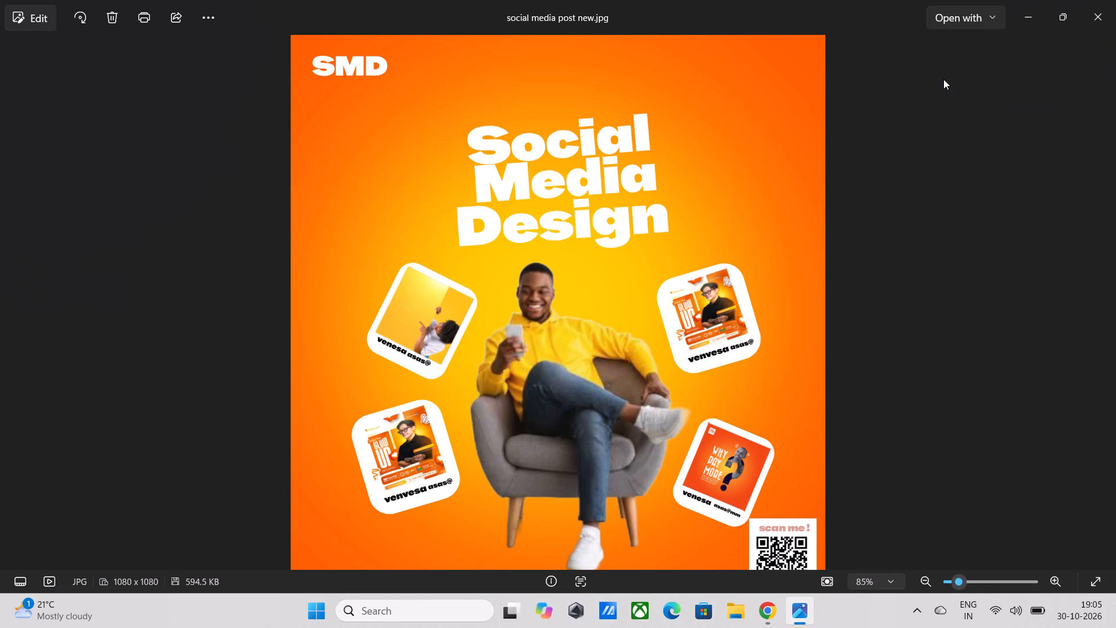
scroll(763, 271, "down", 8)
scroll(763, 271, "down", 5, "ctrl")
left_click(1115, 0)
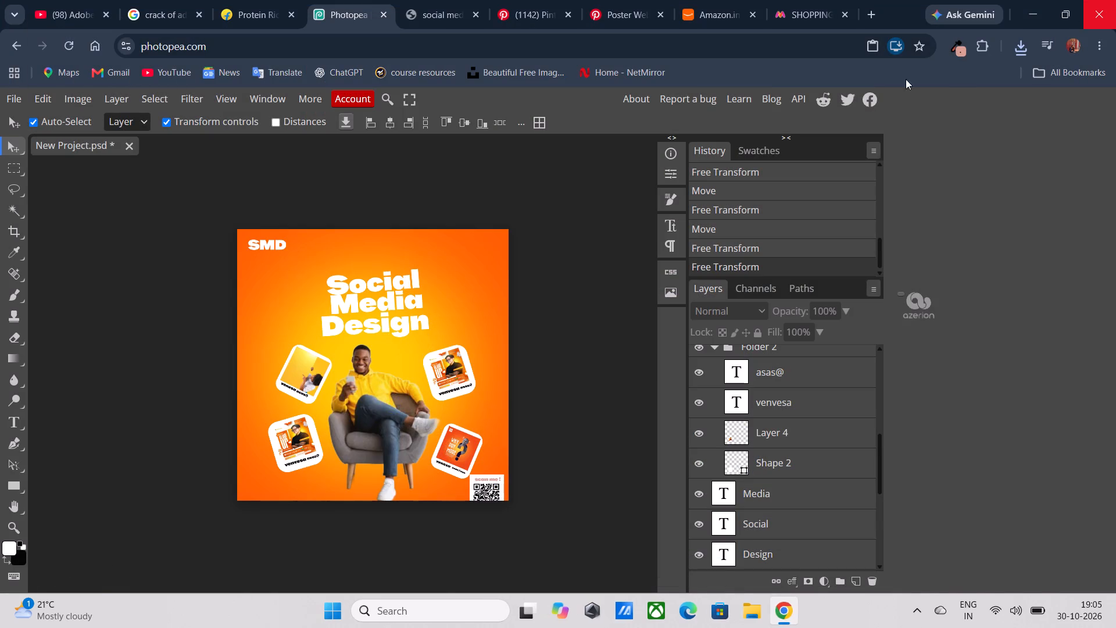
Close the Amazon, shopping and Protein Rich browser pages, keeping the design-related pages open.
left_click(65, 2)
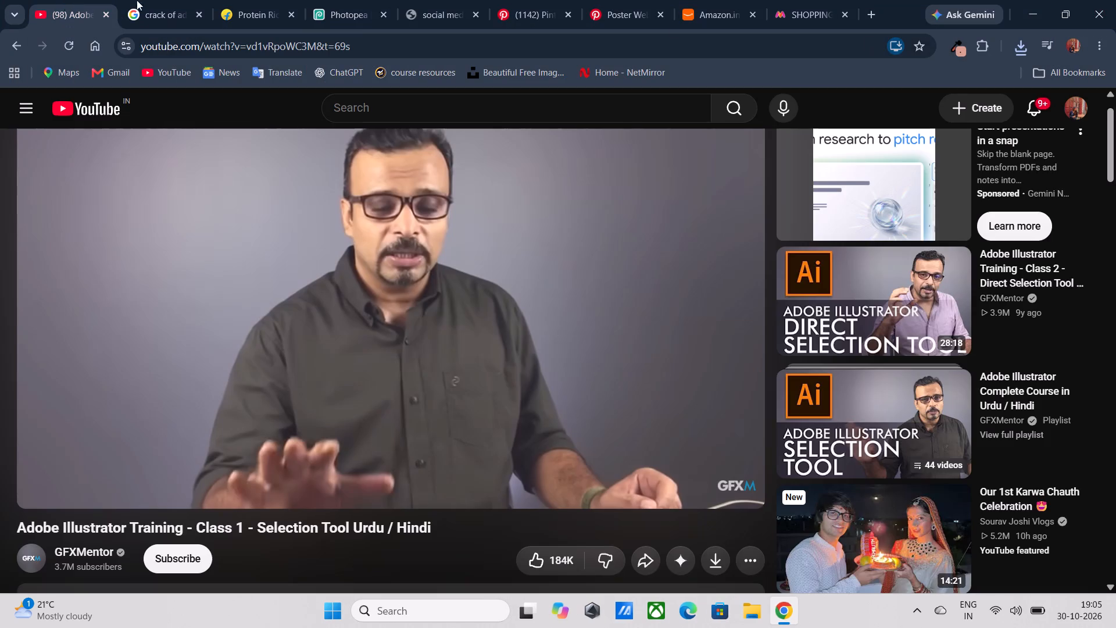
left_click(750, 17)
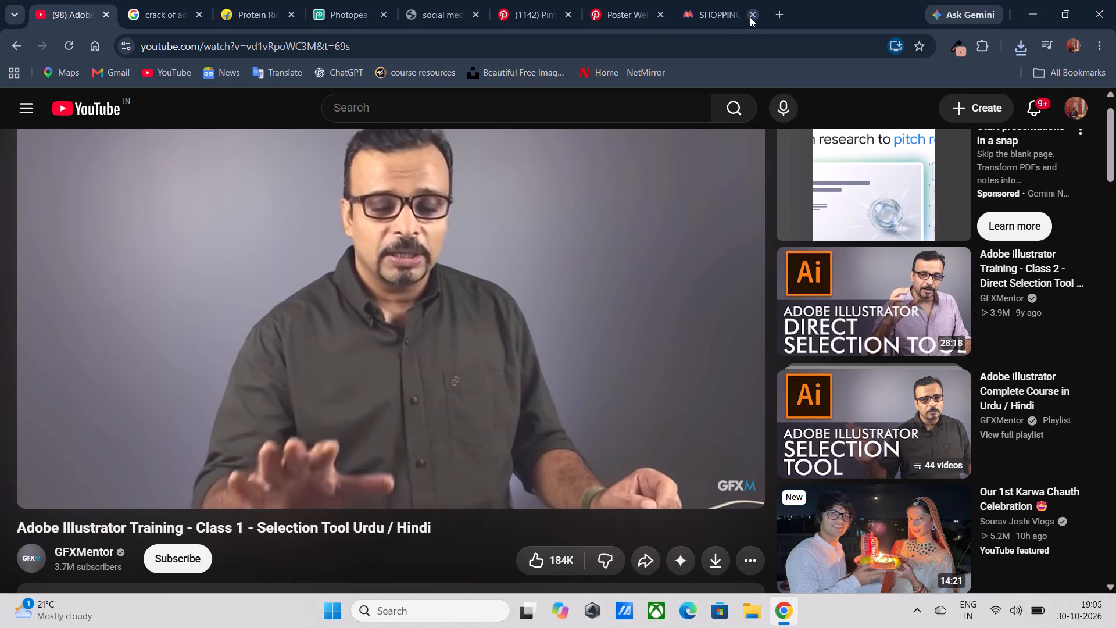
left_click(750, 17)
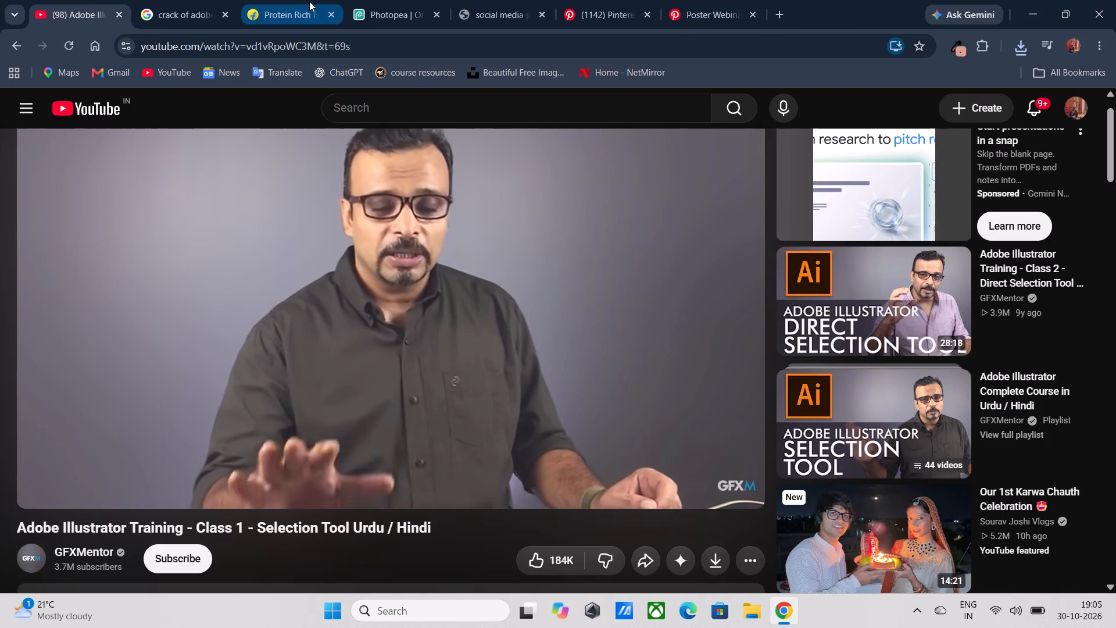
left_click(332, 15)
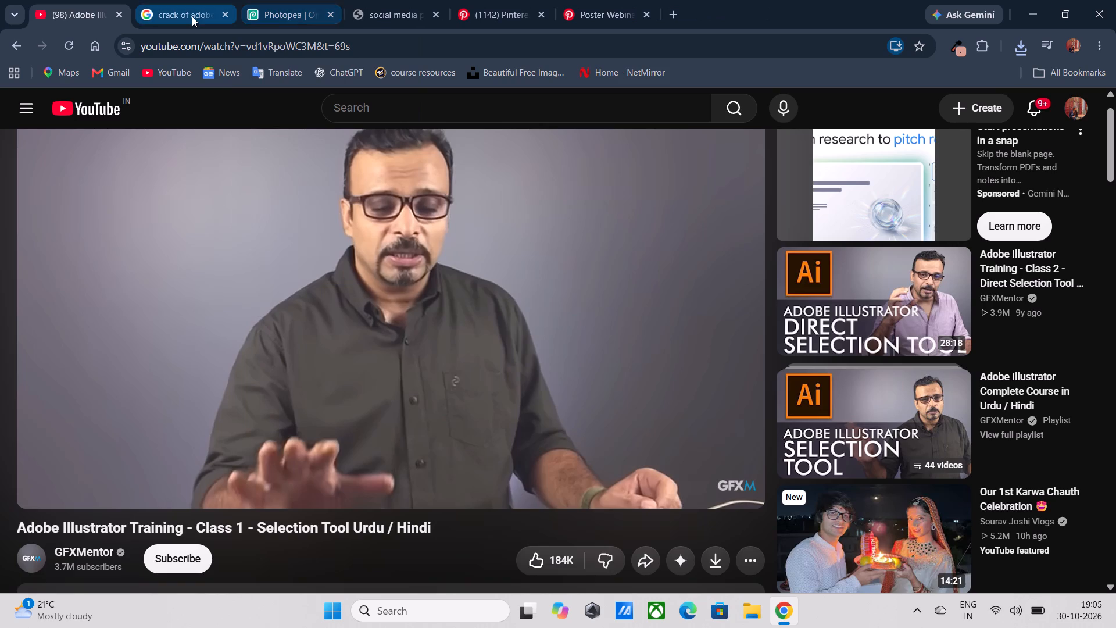
Open a new browser page and remove the "sleeping pills" entry from Google's past search suggestions.
left_click(189, 17)
left_click(677, 9)
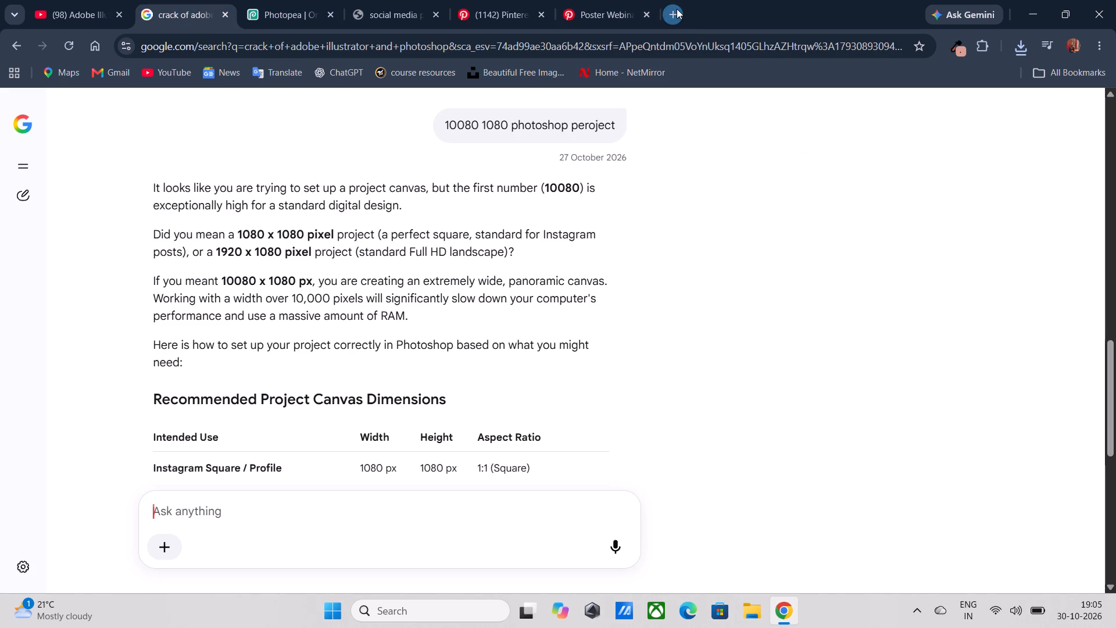
left_click(420, 306)
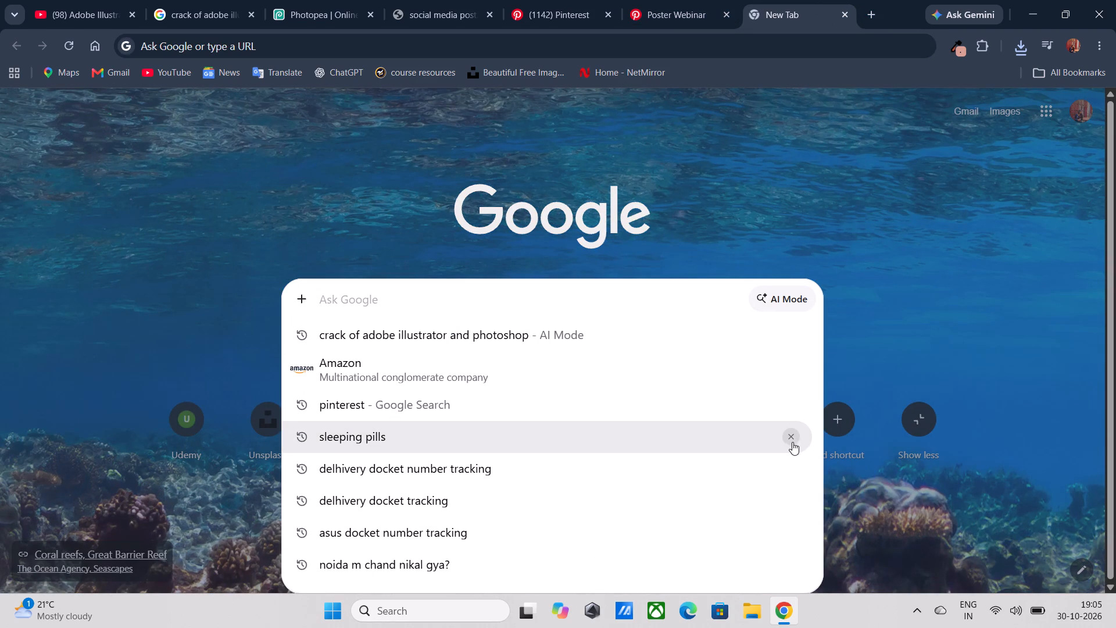
left_click(788, 438)
scroll(643, 488, "down", 1)
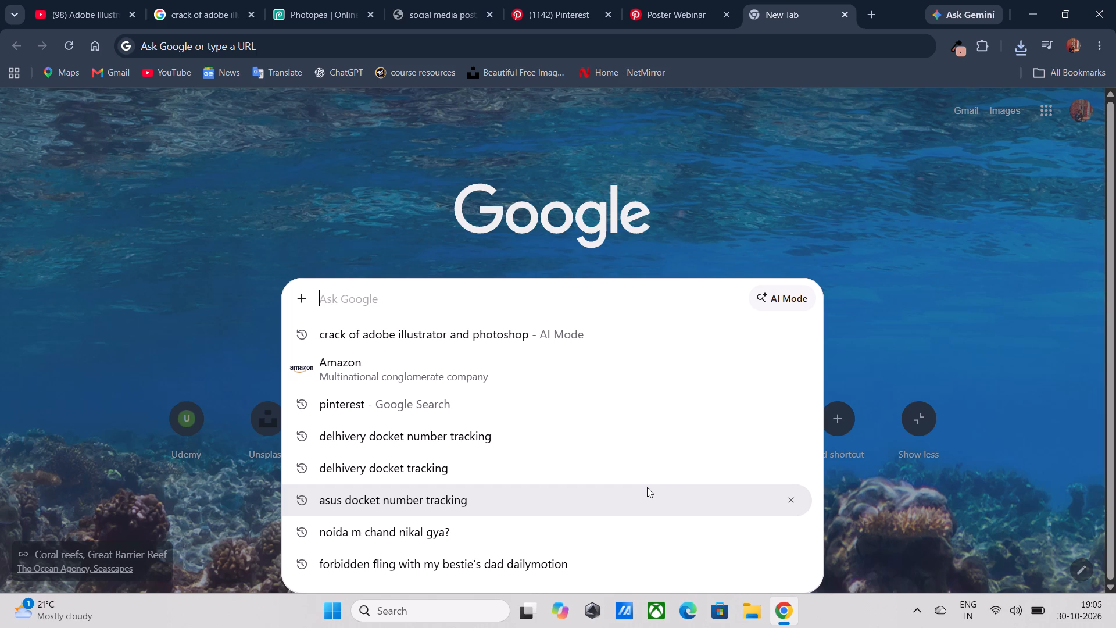
Switch to YouTube and search for "murphy chandelier assemble".
left_click(166, 80)
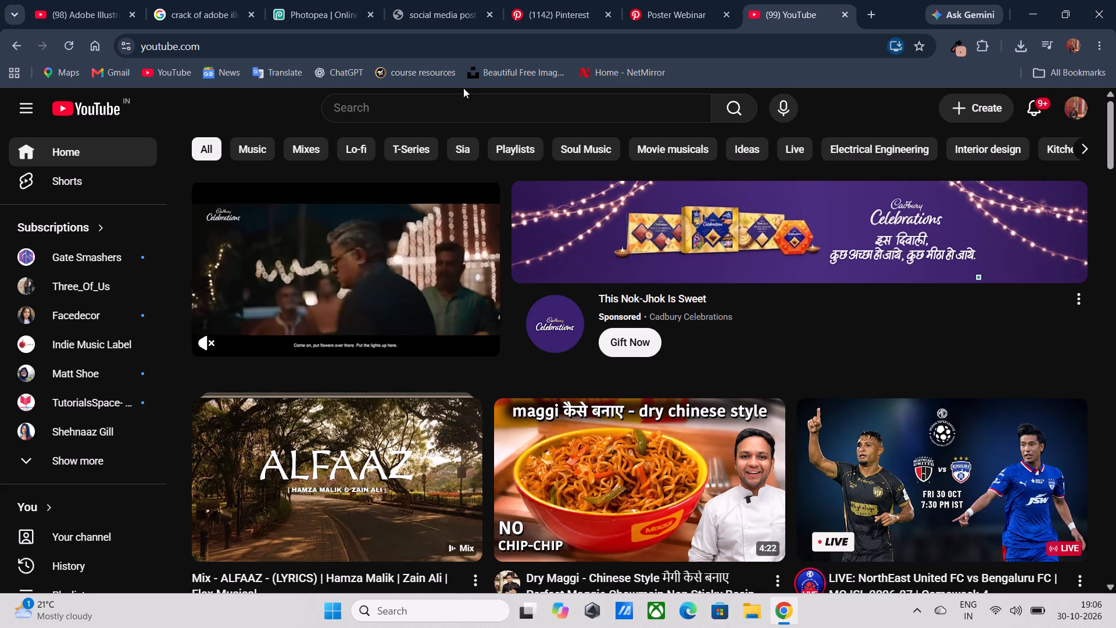
scroll(496, 356, "down", 2)
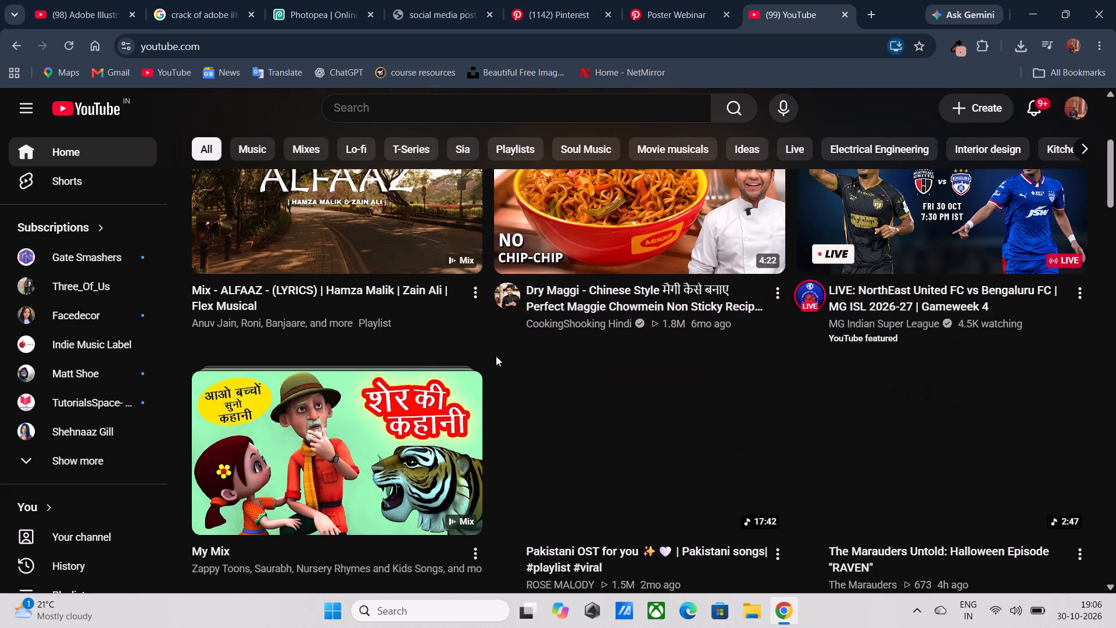
scroll(496, 356, "down", 1)
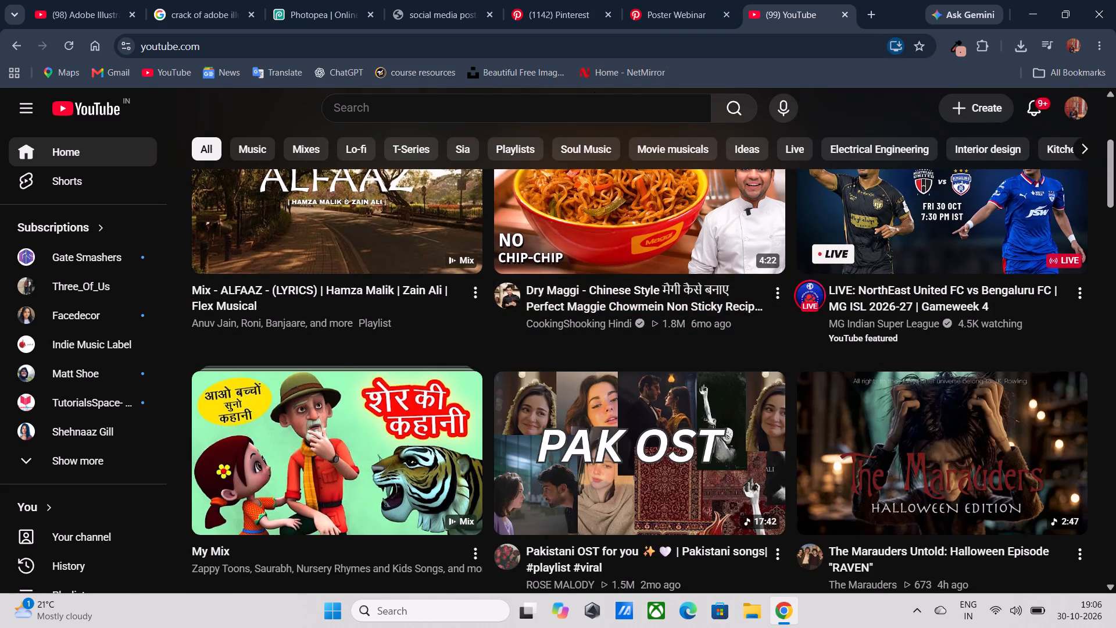
left_click(593, 94)
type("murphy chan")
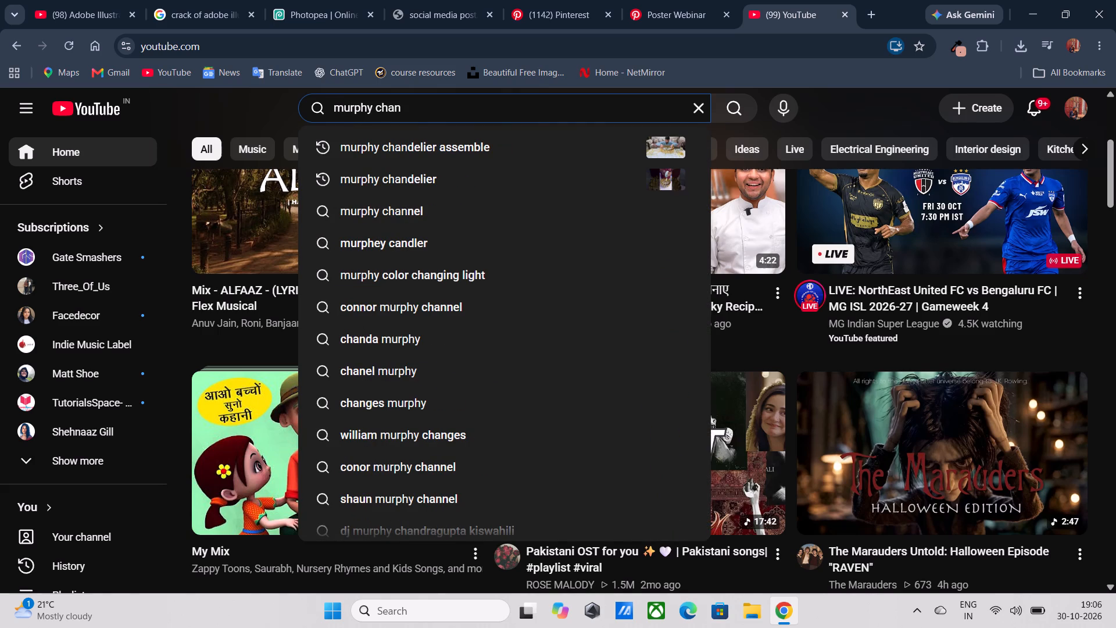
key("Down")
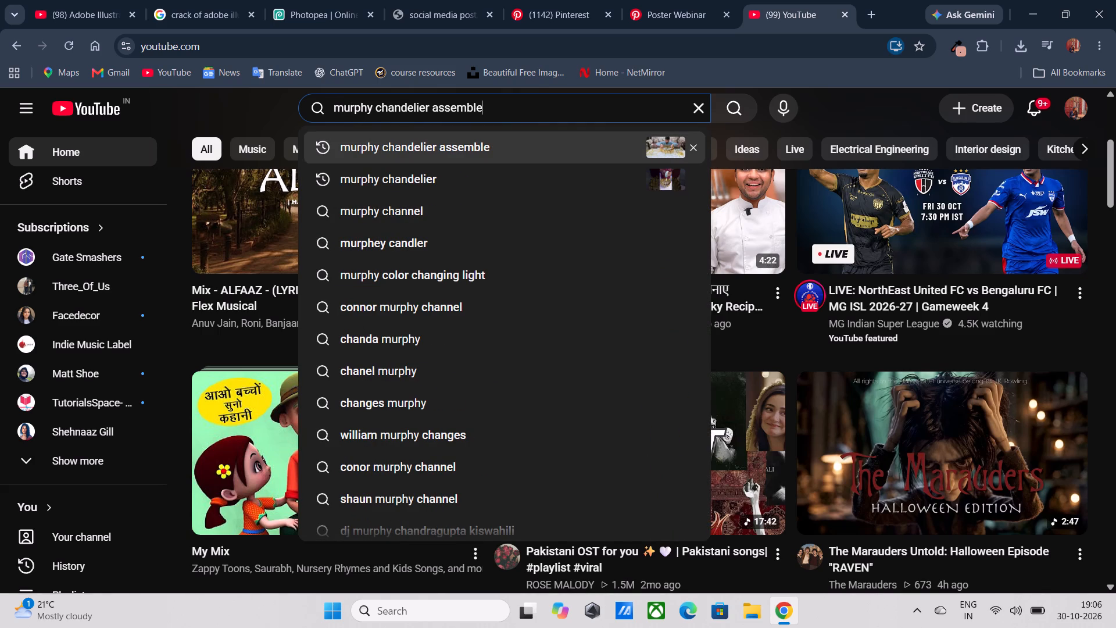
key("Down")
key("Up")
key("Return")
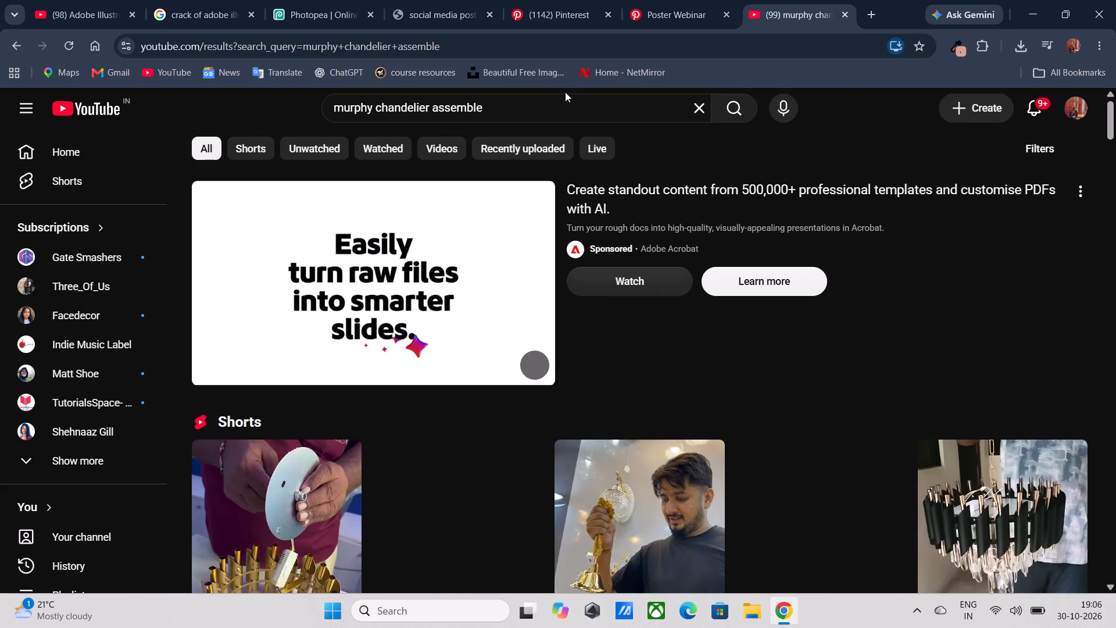
Open the Murphy Black Mamba Crystal Chandelier installation guide video, restart it from the beginning, and skip ahead through the assembly.
scroll(514, 338, "down", 3)
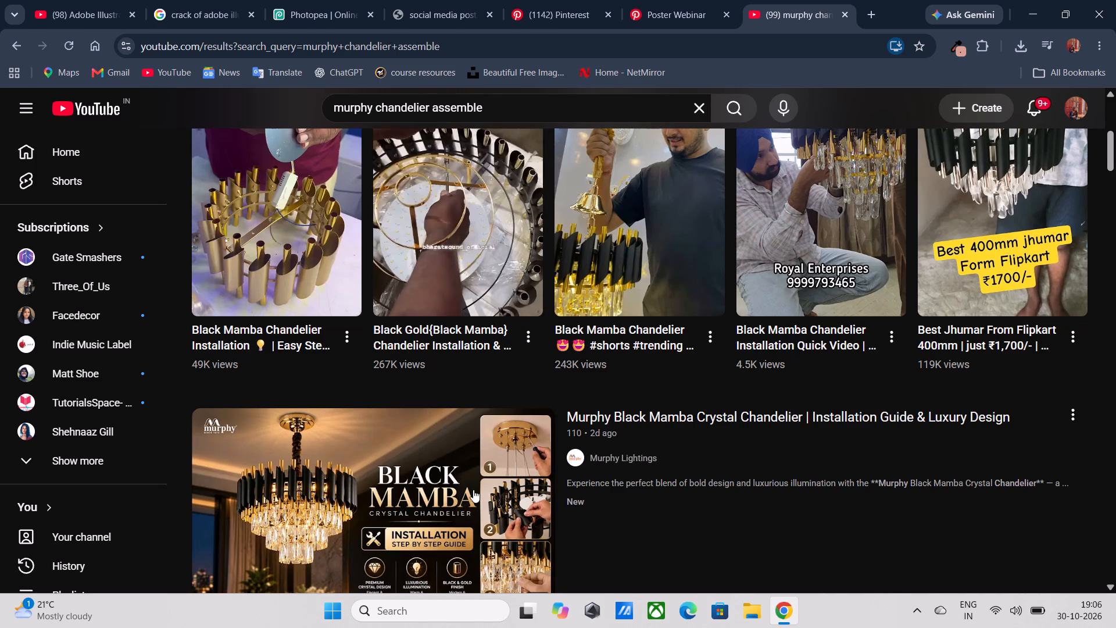
scroll(473, 490, "down", 1)
left_click(439, 402)
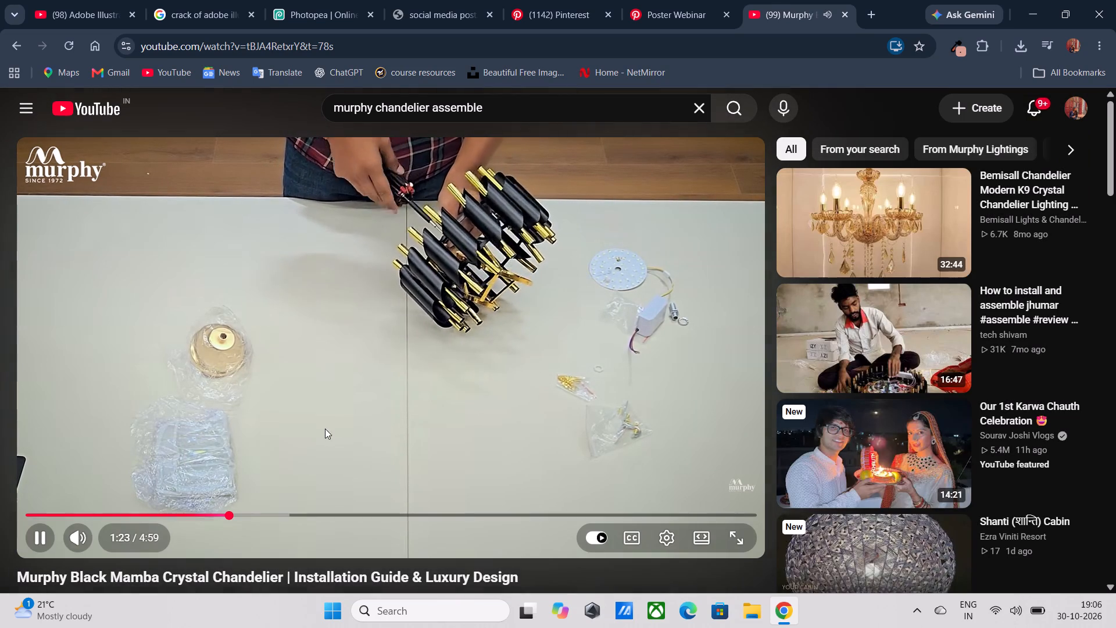
left_click_drag(234, 513, 0, 497)
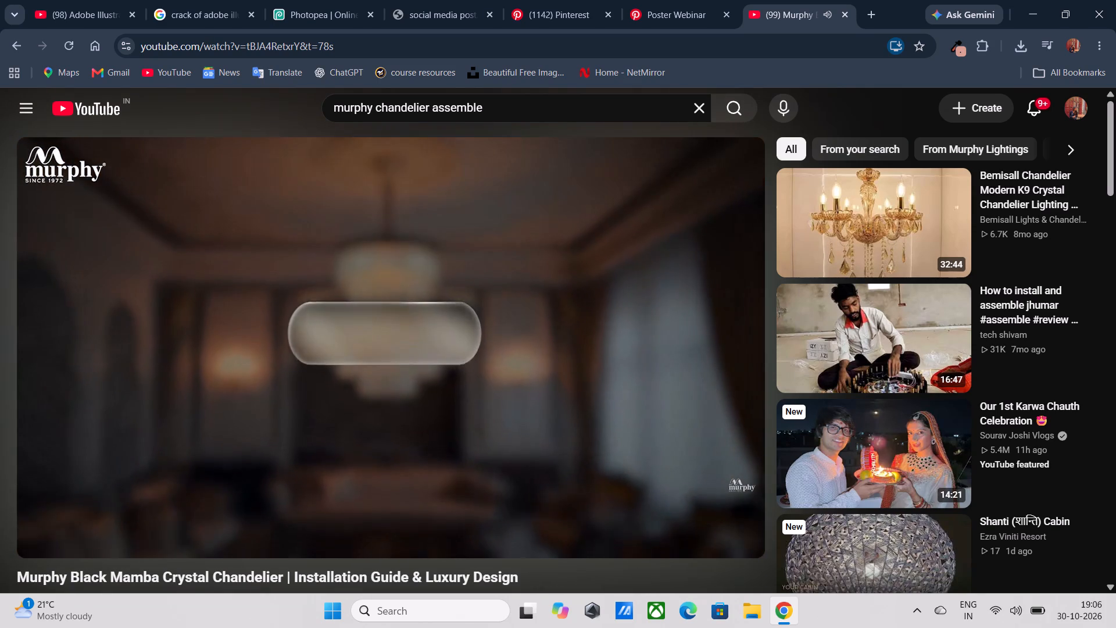
key("Down")
key("Right")
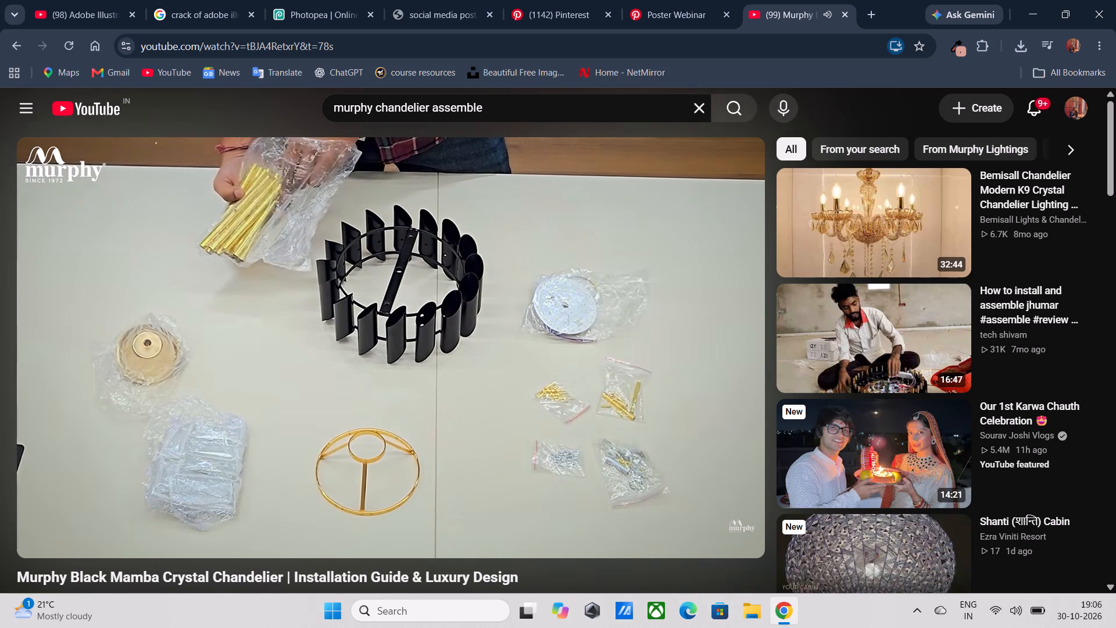
key("Right")
key("Right")
key("Right")
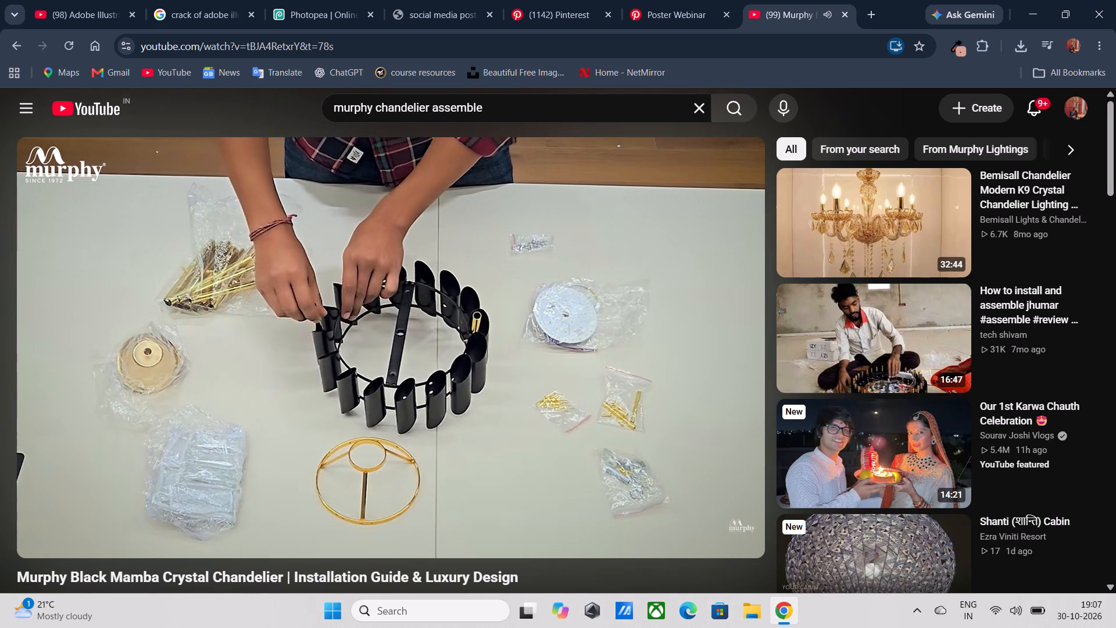
key("Right")
key("Right")
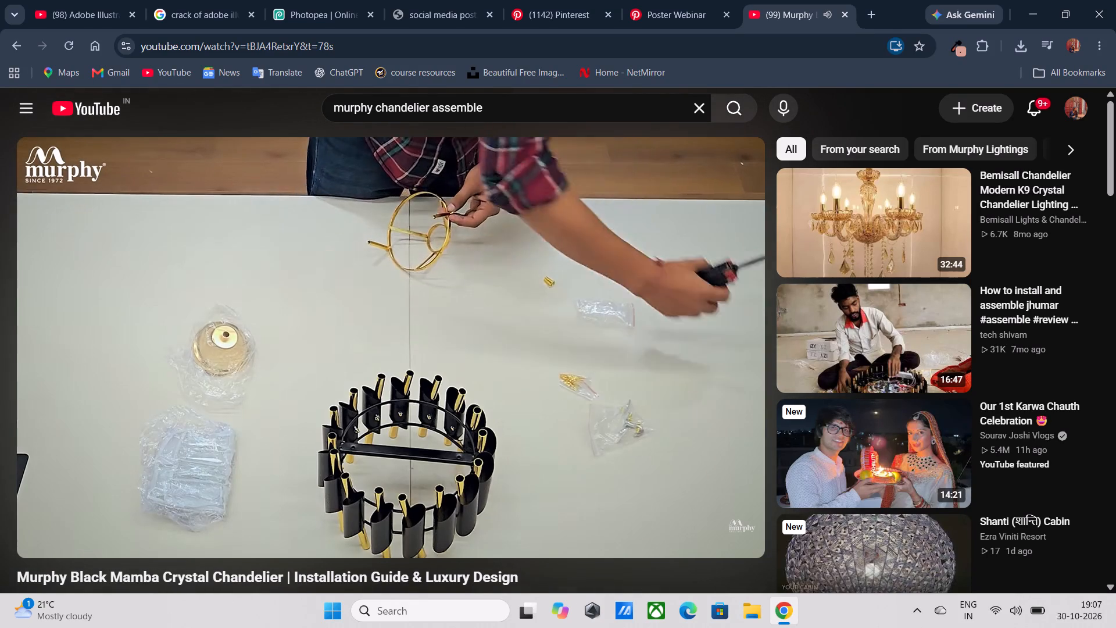
Study the frame assembly in the Murphy Black Mamba chandelier video up to the Step 3 title, pausing and resuming playback.
key("space")
key("space")
key("space")
key("space")
key("space")
key("space")
key("space")
key("space")
key("space")
key("space")
key("space")
key("space")
key("space")
key("space")
key("space")
key("space")
key("space")
key("space")
key("space")
key("space")
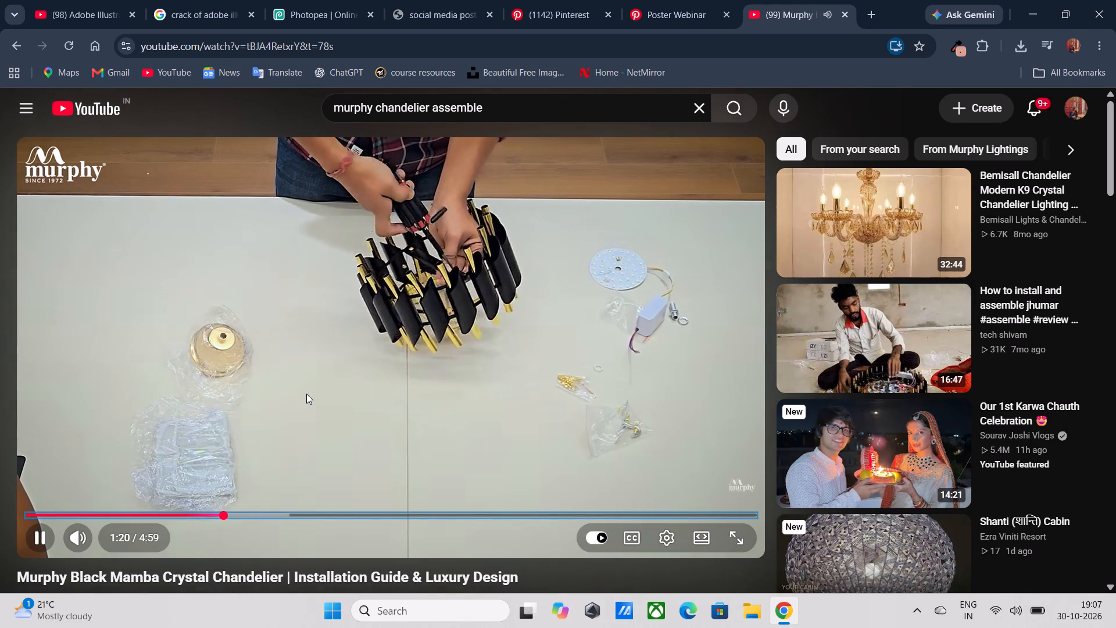
key("space")
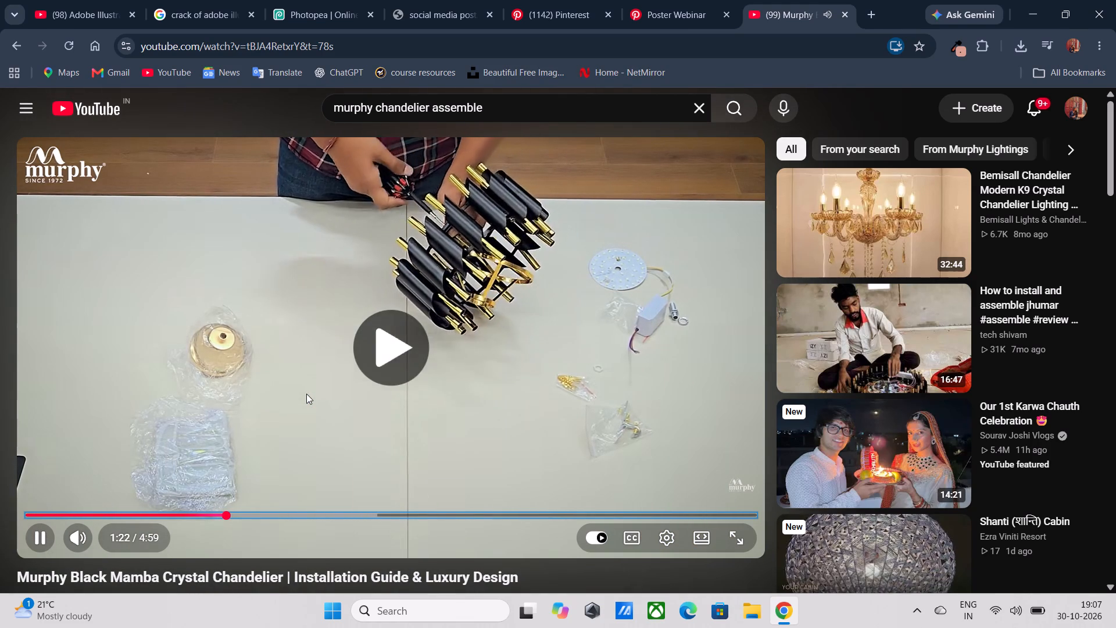
right_click(306, 394)
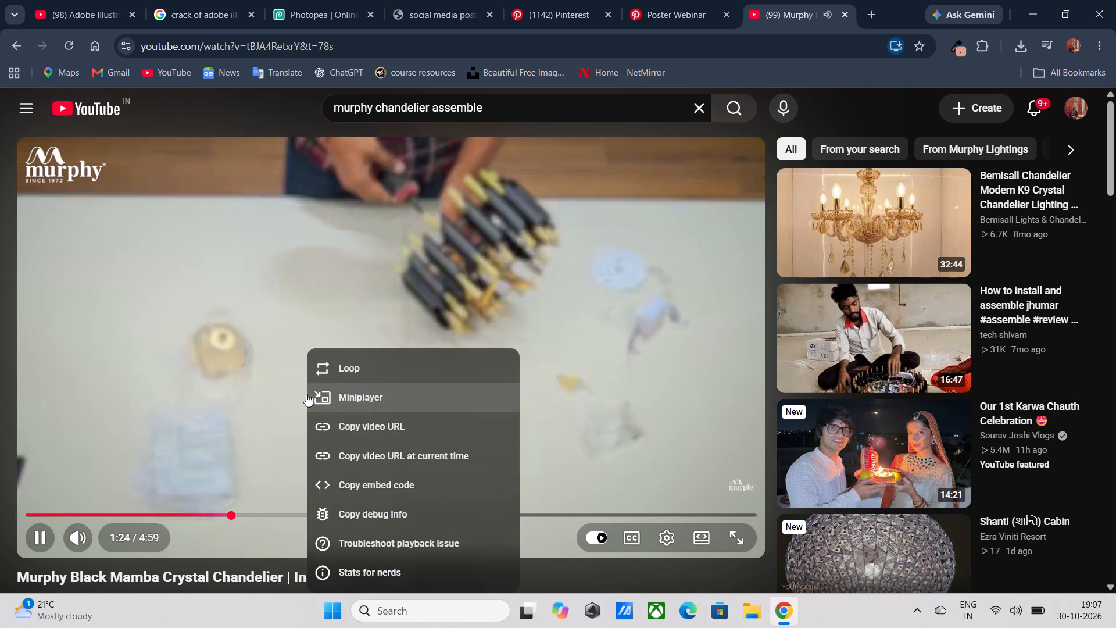
left_click(189, 295)
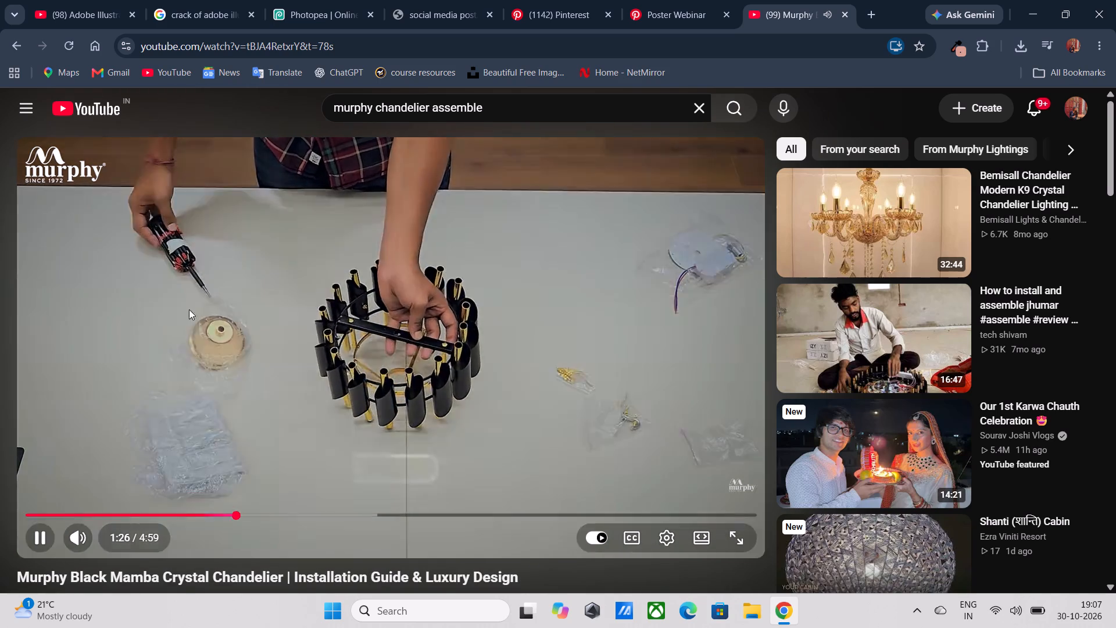
key("space")
key("space")
key("space")
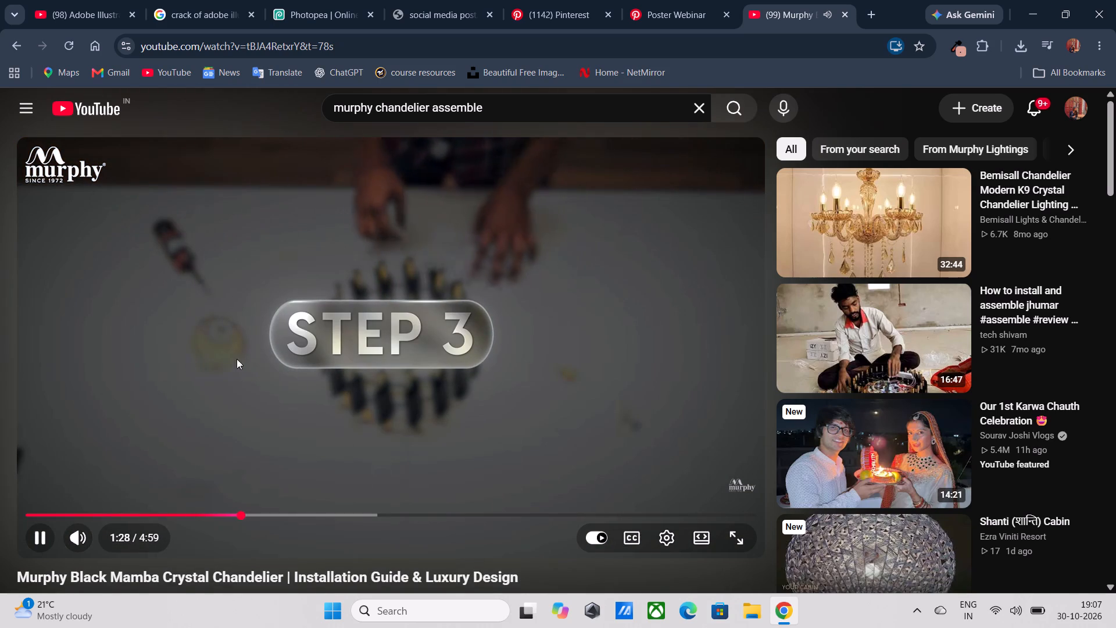
Continue examining the Murphy Black Mamba chandelier assembly from the Step 3 title, controlling playback to follow how the parts are fitted.
left_click(236, 374)
left_click(236, 374)
key("space")
key("space")
key("space")
key("space")
key("space")
key("space")
key("space")
key("space")
key("space")
key("space")
key("space")
key("space")
key("space")
key("space")
key("space")
key("space")
key("space")
key("space")
key("space")
key("space")
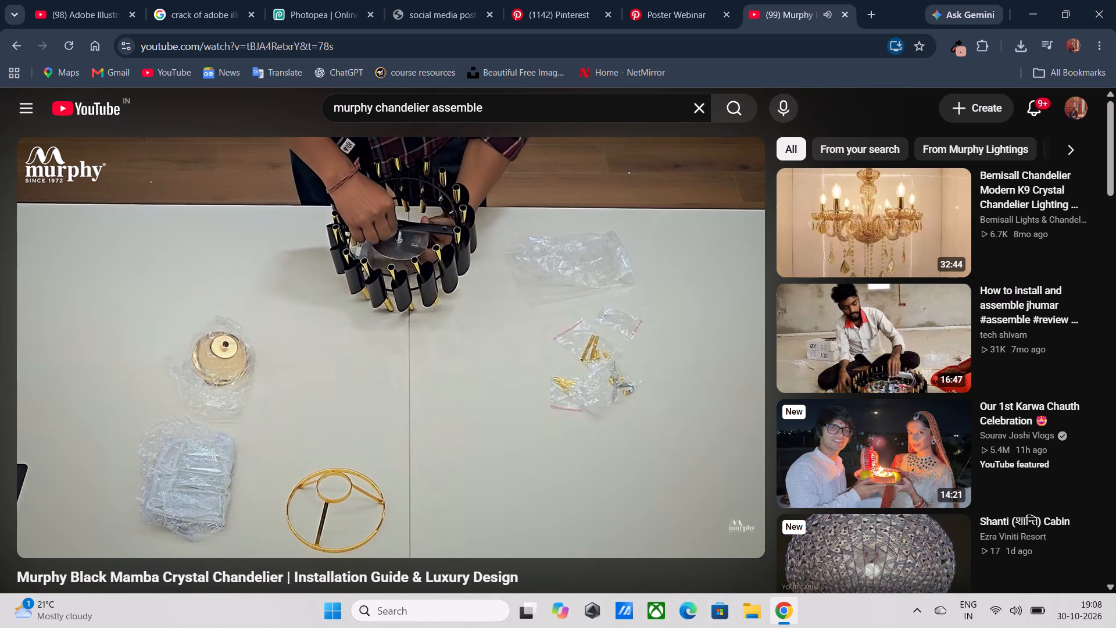
Return to the chandelier search results and open the "Crystal Chandelier Gold, 500mm Round Chandeliers" video in full screen.
scroll(236, 374, "right", 6)
scroll(376, 356, "down", 1)
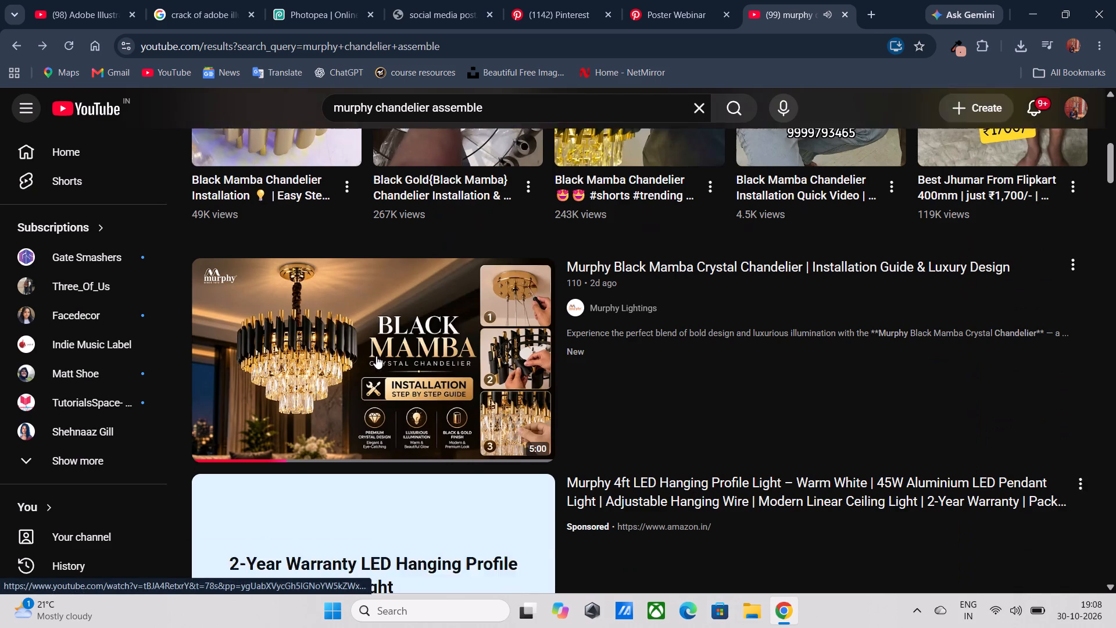
scroll(376, 356, "down", 4)
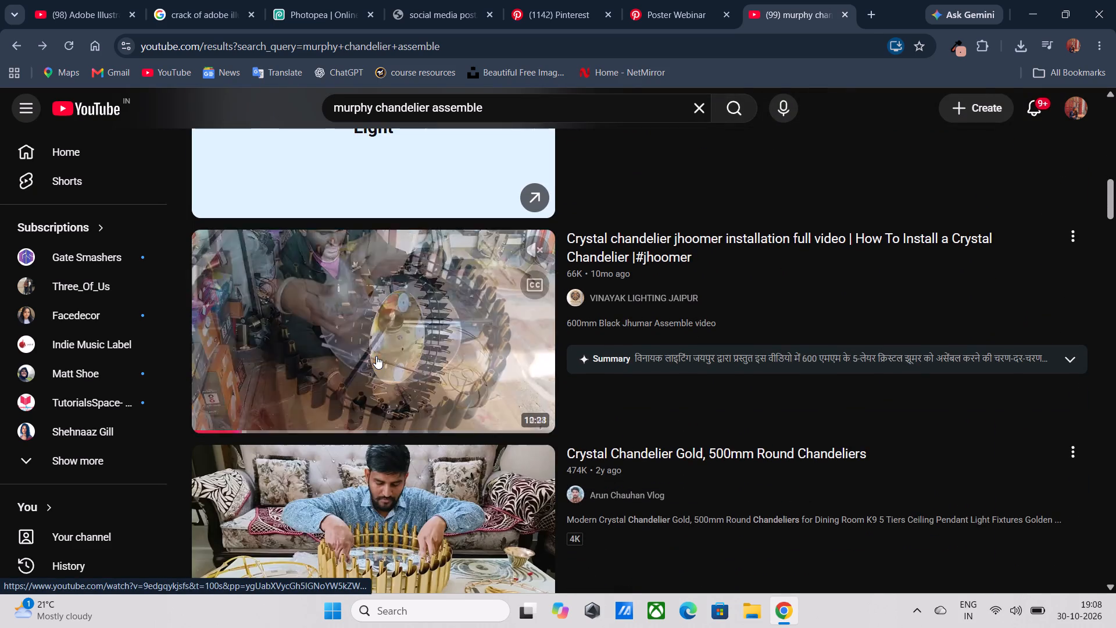
scroll(376, 356, "down", 1)
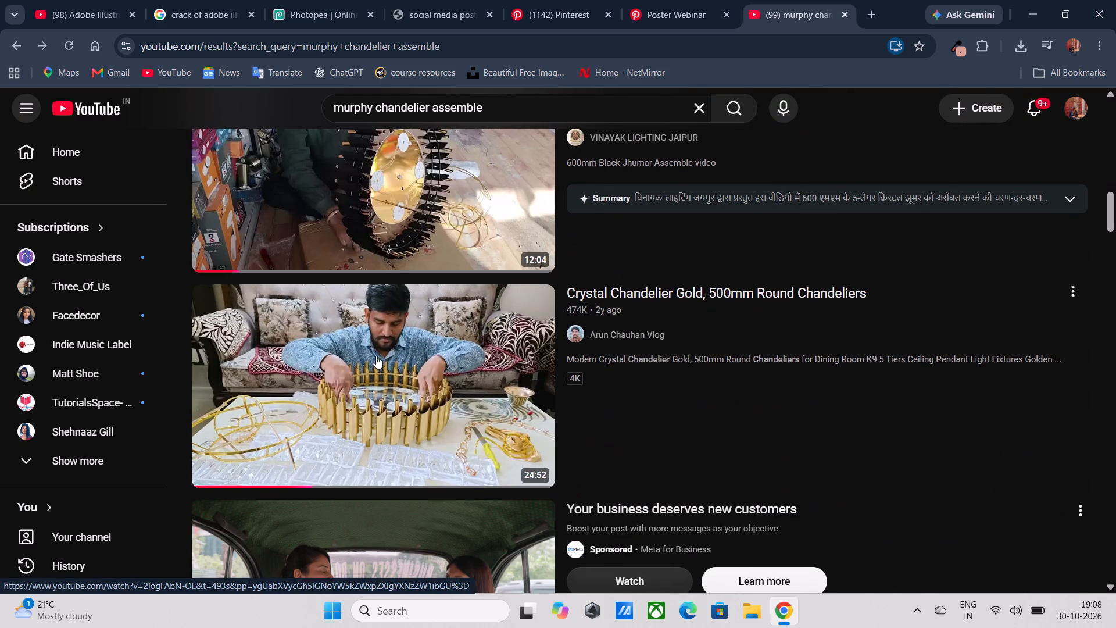
scroll(376, 356, "down", 1)
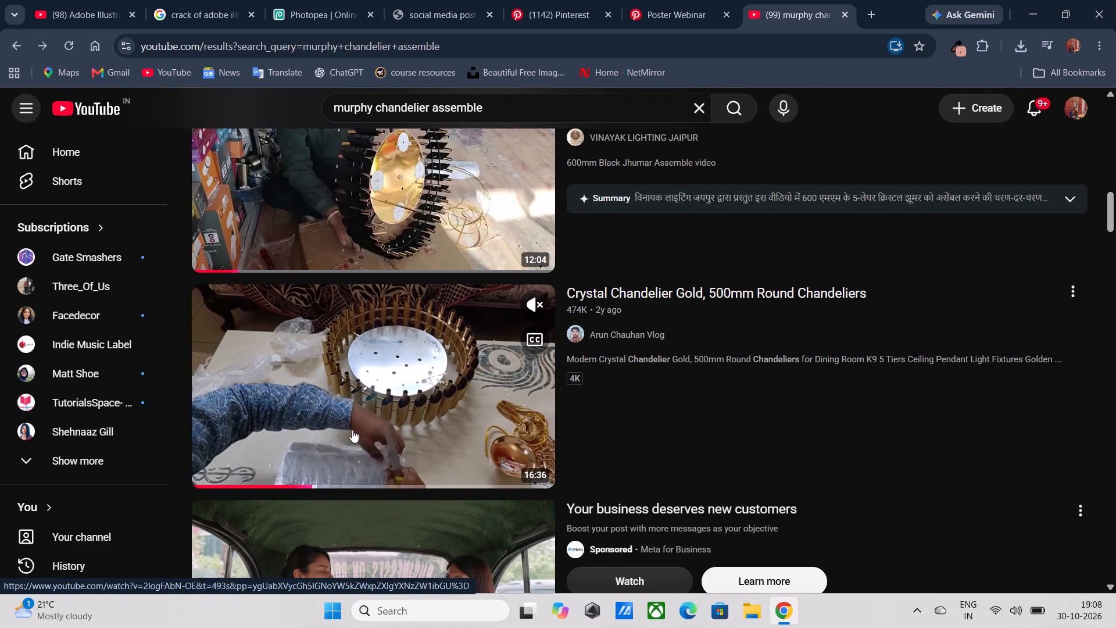
left_click(352, 430)
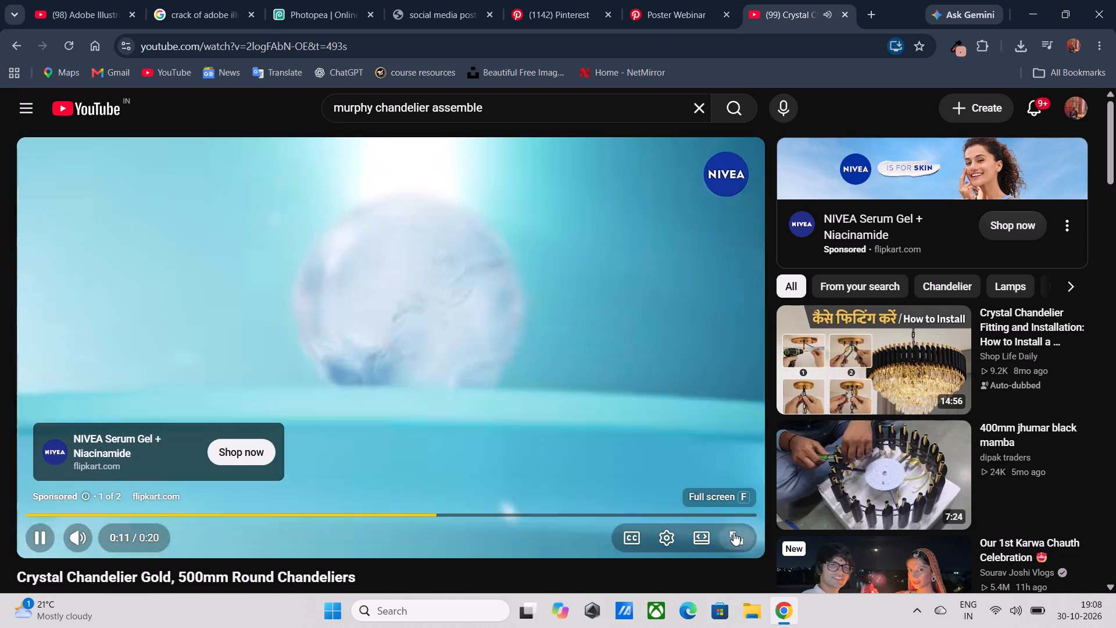
left_click(734, 533)
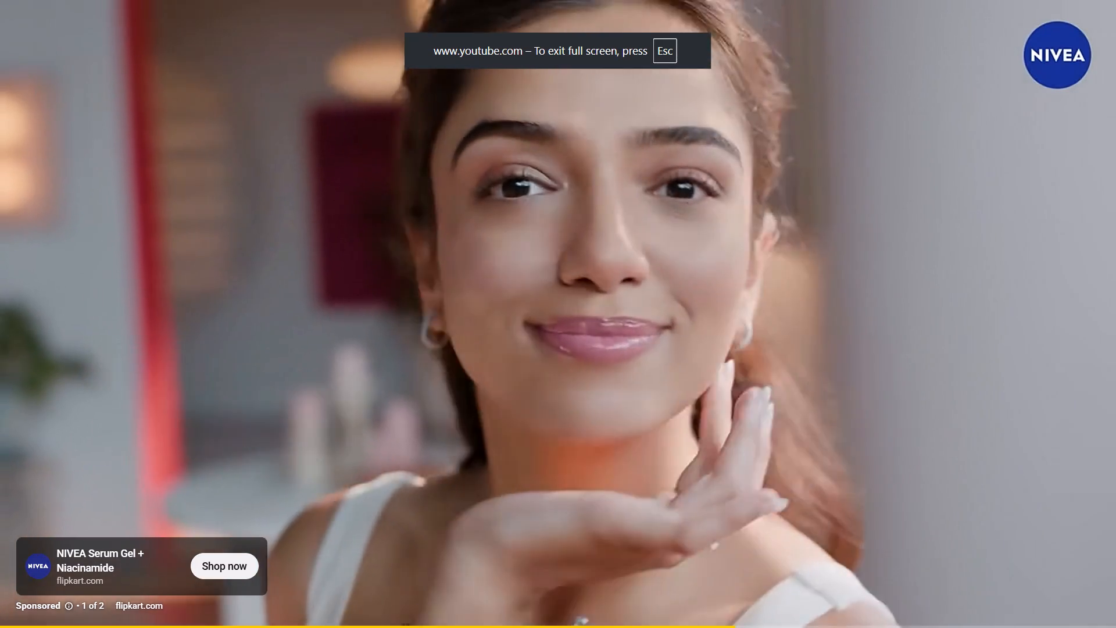